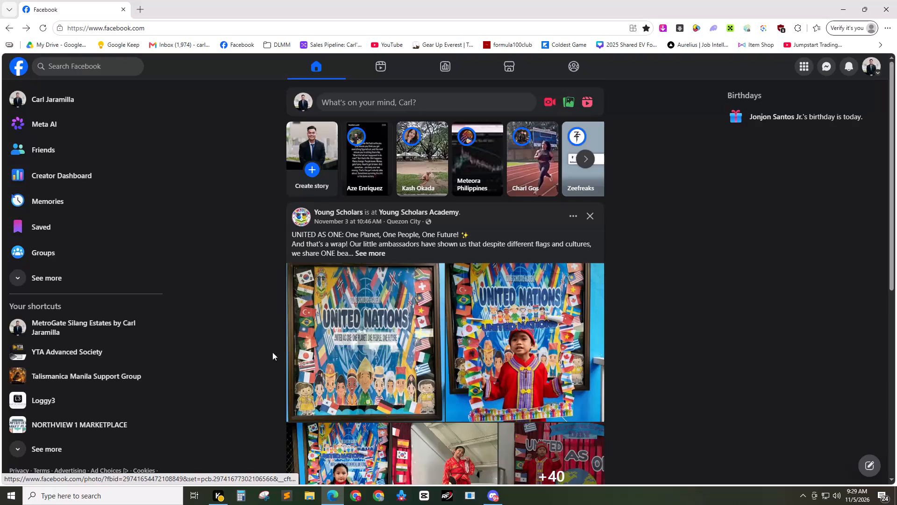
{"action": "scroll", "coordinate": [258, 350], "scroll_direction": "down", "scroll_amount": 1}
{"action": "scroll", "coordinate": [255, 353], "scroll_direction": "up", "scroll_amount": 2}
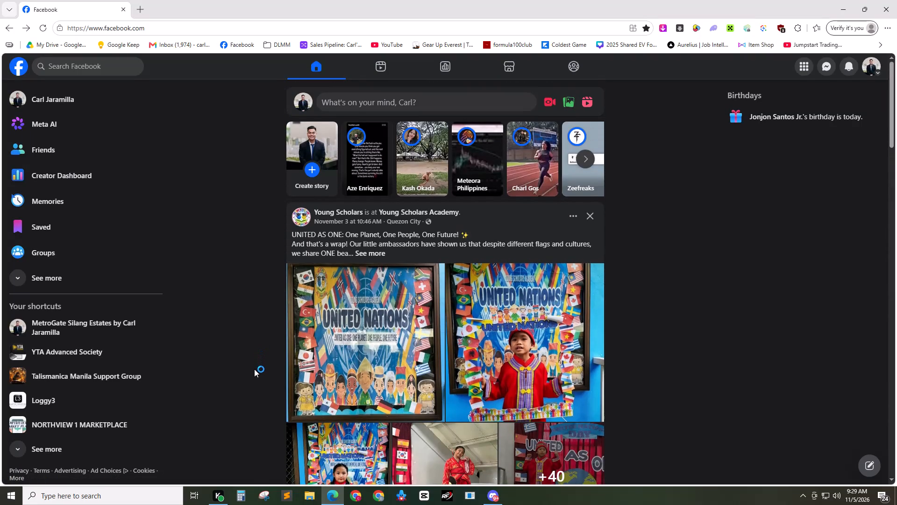
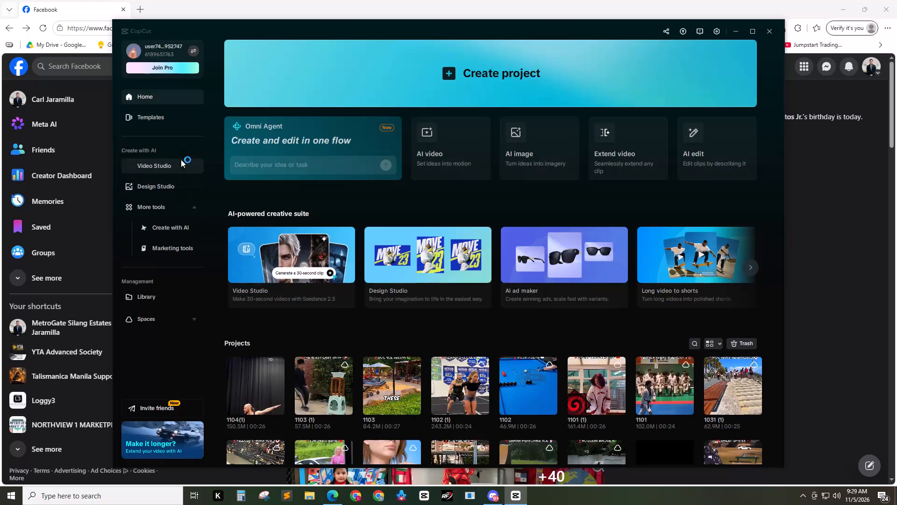
Open project 1104 from the user's own cloud space.
{"action": "left_click", "coordinate": [169, 325]}
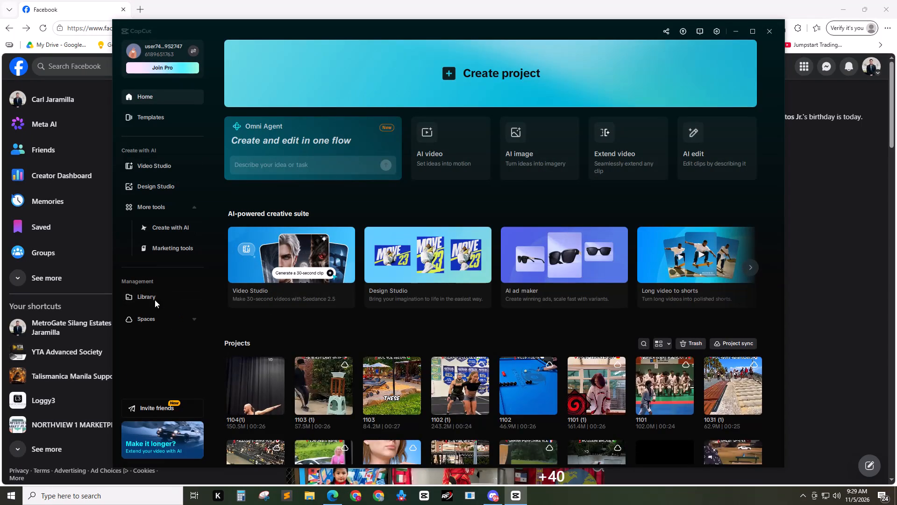
{"action": "left_click", "coordinate": [362, 172]}
{"action": "left_click", "coordinate": [239, 236]}
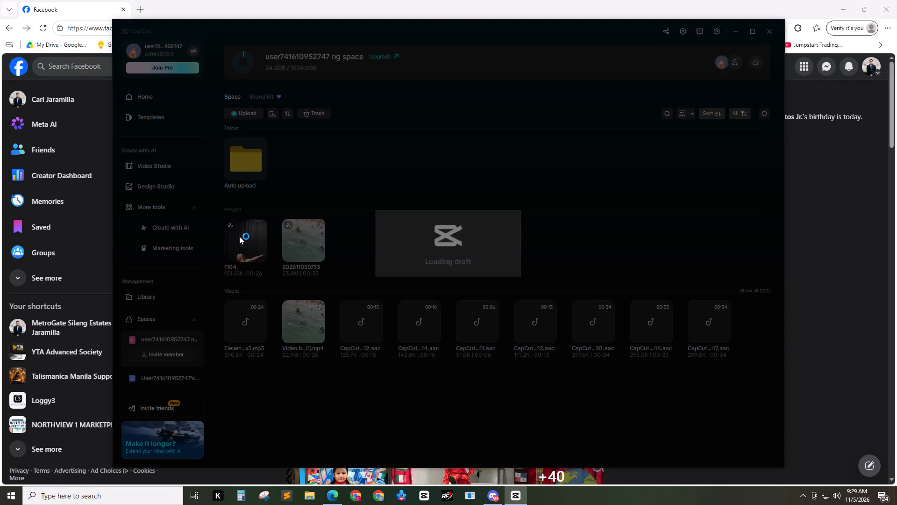
Switch to the Facebook page in Edge and open the YTA Advanced (Main) group chat.
{"action": "left_click", "coordinate": [400, 0]}
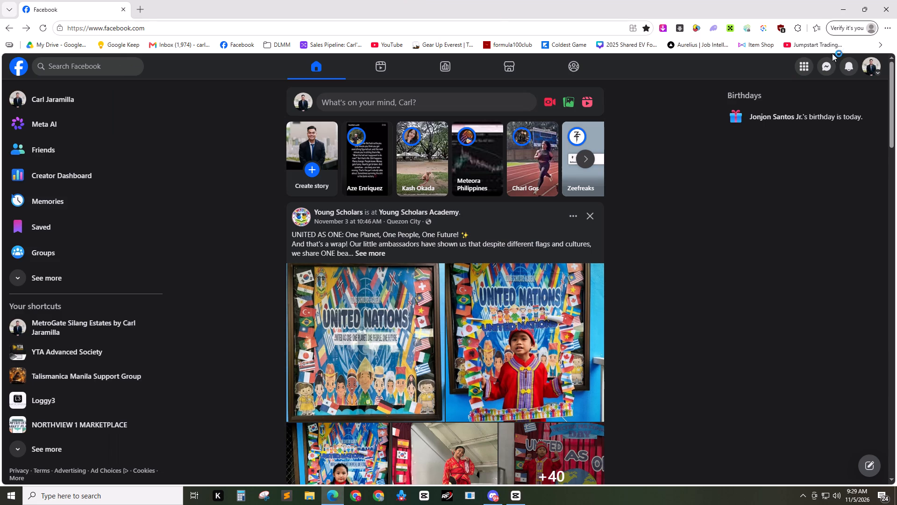
{"action": "left_click", "coordinate": [819, 65]}
{"action": "left_click", "coordinate": [814, 166]}
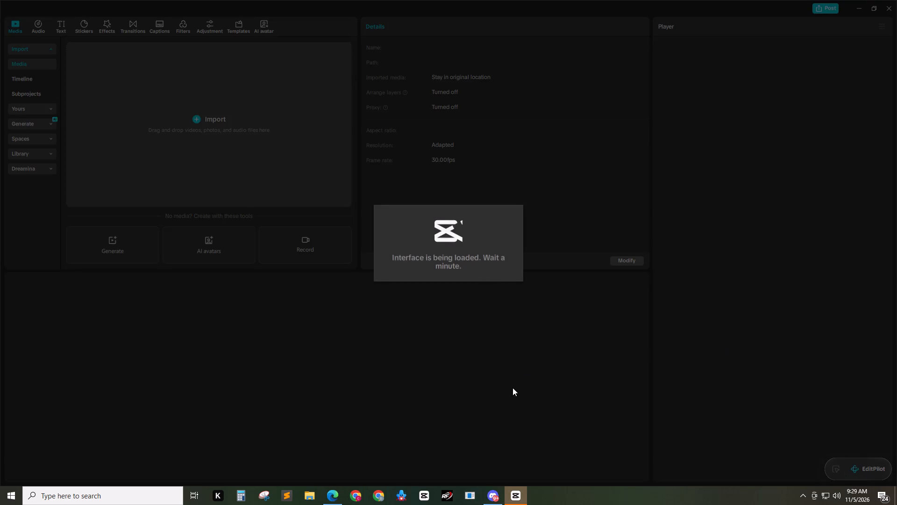
{"action": "left_click", "coordinate": [339, 495]}
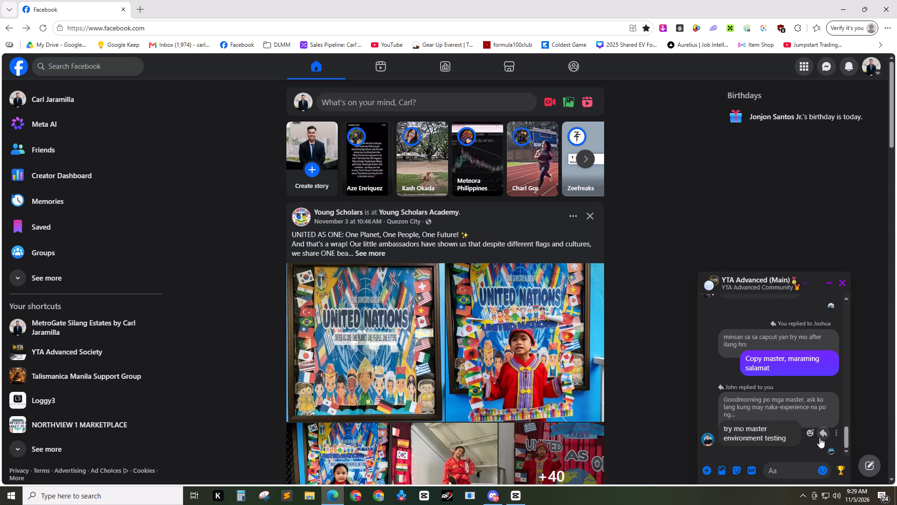
Reply to the "try mo master environment testing" message with "Same din master eh, nag brainstorm na kami ni gpt".
{"action": "left_click", "coordinate": [822, 434]}
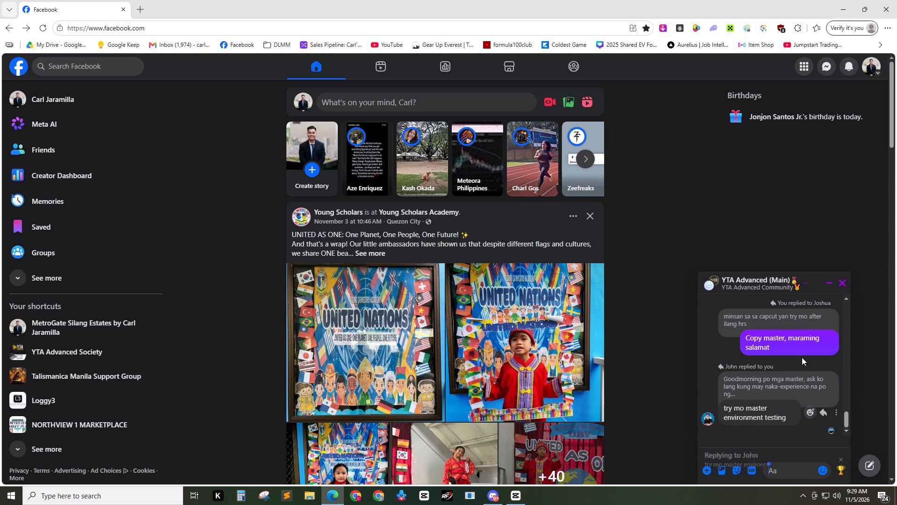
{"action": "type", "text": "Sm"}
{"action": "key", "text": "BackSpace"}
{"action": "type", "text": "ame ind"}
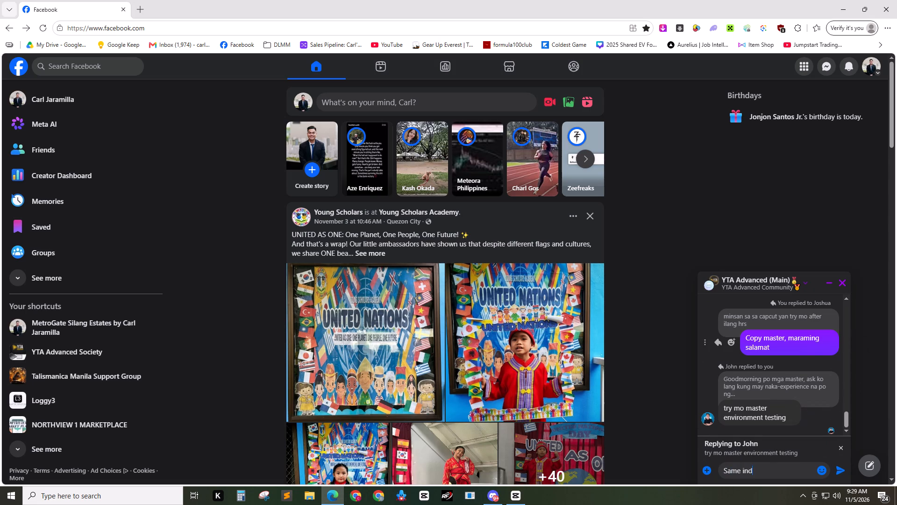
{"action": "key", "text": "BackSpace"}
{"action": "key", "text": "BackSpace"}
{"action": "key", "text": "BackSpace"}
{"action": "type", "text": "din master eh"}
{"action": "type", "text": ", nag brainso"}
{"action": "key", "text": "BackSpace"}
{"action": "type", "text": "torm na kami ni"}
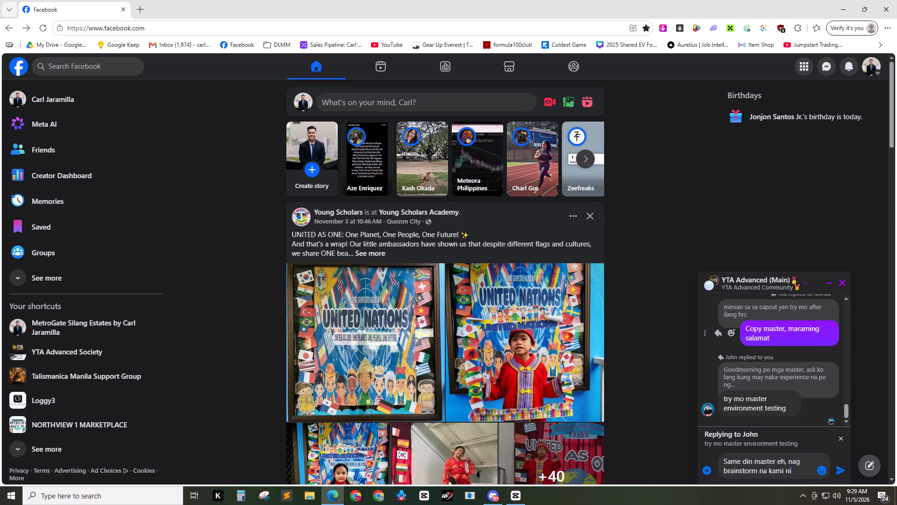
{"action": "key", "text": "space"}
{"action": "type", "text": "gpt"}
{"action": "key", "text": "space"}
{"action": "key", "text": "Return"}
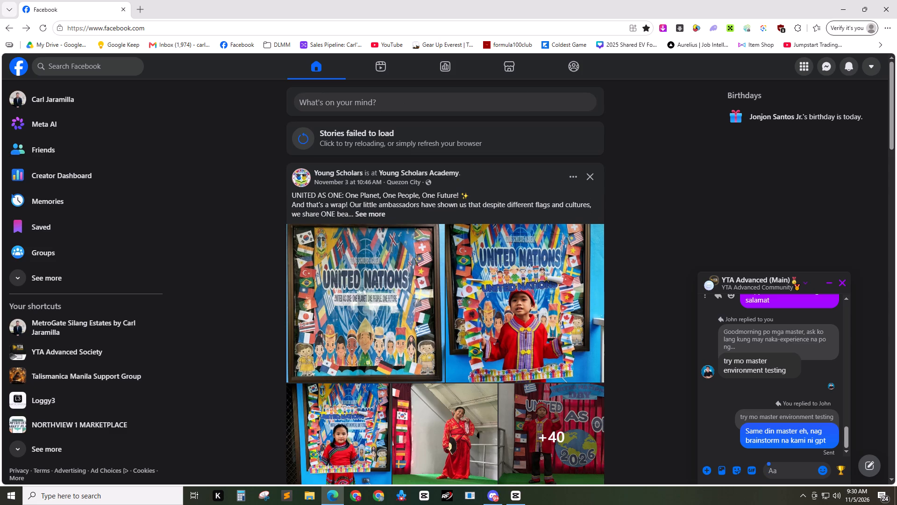
Send a follow-up message reading "Nag submit na din ako ng Ticket sa support, 1-5 business days update".
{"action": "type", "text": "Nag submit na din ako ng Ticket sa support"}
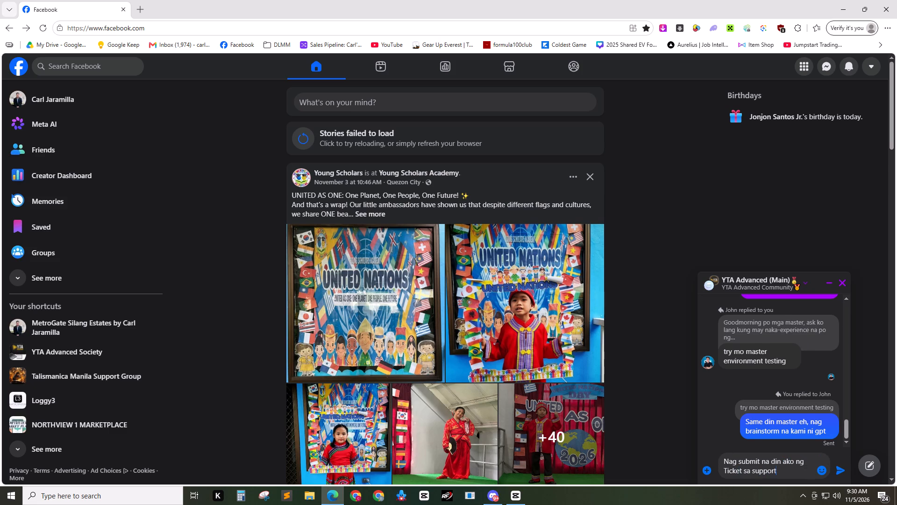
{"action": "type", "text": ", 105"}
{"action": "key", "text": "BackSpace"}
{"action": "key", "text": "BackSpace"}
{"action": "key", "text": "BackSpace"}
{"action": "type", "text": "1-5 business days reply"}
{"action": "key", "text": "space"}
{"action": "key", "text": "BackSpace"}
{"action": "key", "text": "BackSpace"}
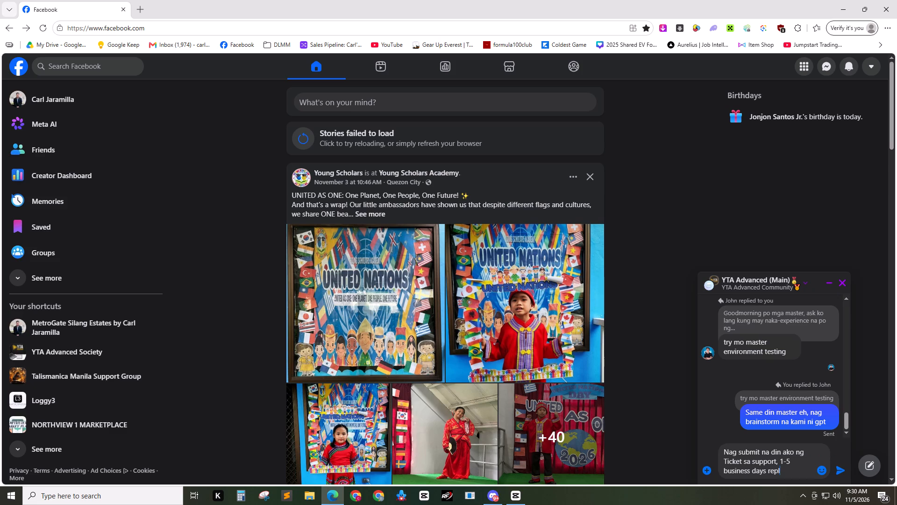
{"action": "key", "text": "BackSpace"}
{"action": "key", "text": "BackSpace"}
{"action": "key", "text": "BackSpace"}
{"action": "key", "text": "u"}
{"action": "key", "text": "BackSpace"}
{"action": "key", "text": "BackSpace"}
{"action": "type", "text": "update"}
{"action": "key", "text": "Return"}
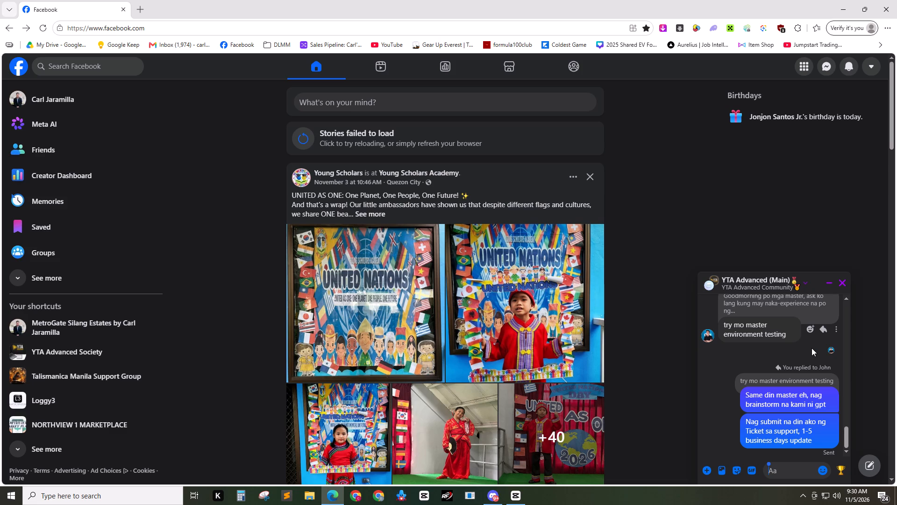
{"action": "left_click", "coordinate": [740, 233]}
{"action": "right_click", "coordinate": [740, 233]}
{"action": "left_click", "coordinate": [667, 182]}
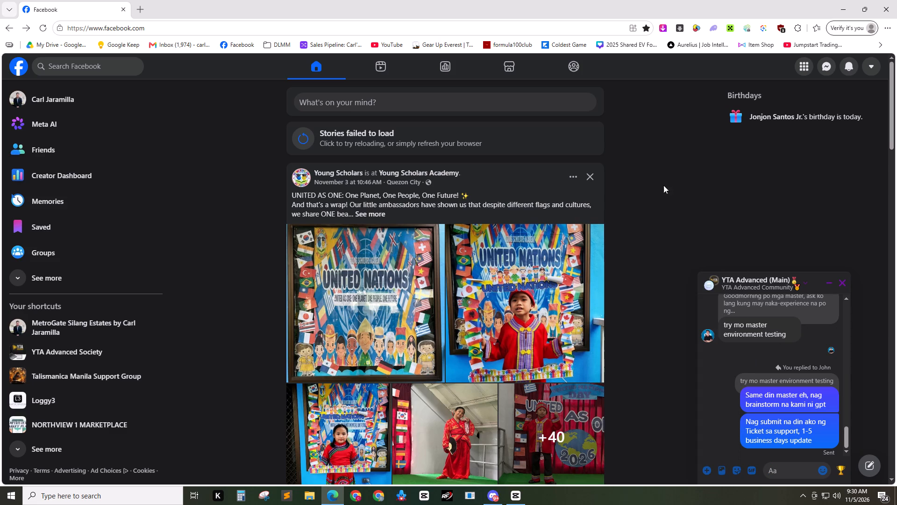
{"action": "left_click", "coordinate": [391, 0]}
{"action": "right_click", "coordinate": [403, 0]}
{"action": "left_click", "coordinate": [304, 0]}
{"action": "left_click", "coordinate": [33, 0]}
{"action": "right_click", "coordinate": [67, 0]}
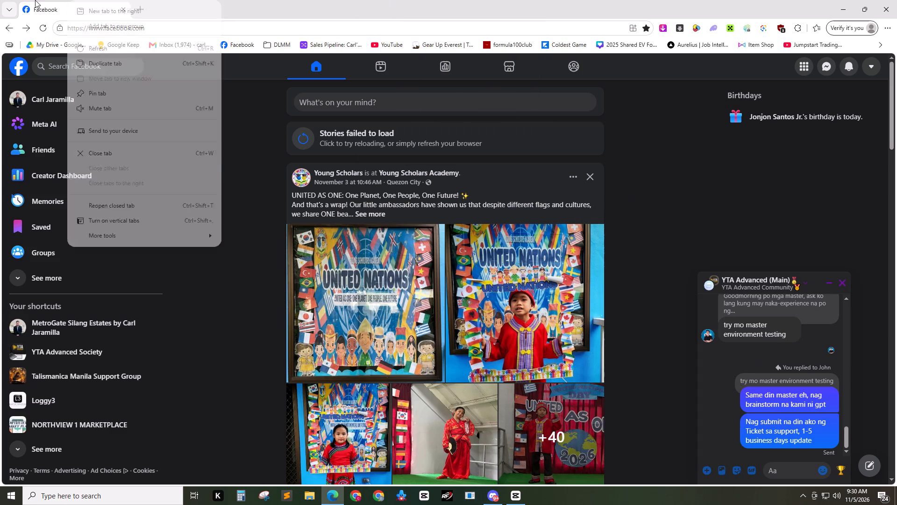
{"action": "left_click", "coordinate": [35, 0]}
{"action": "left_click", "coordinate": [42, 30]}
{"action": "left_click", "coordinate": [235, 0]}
Switch to CapCut and try to download the missing Blur effects on the two flagged clips in the main video track.
{"action": "left_click", "coordinate": [509, 499]}
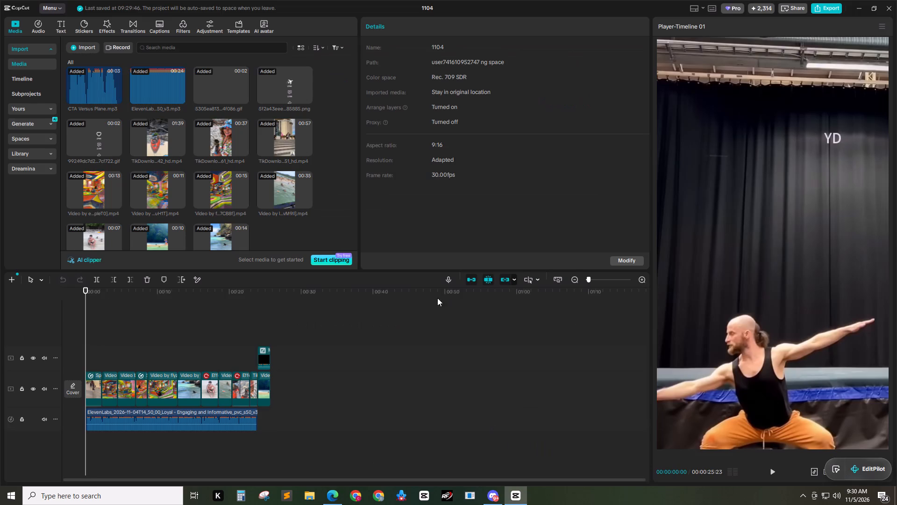
{"action": "scroll", "coordinate": [227, 339], "scroll_direction": "up", "scroll_amount": 4, "text": "ctrl"}
{"action": "scroll", "coordinate": [245, 355], "scroll_direction": "down", "scroll_amount": 1, "text": "ctrl"}
{"action": "scroll", "coordinate": [245, 355], "scroll_direction": "up", "scroll_amount": 7, "text": "ctrl"}
{"action": "left_click", "coordinate": [372, 380]}
{"action": "left_click", "coordinate": [356, 377]}
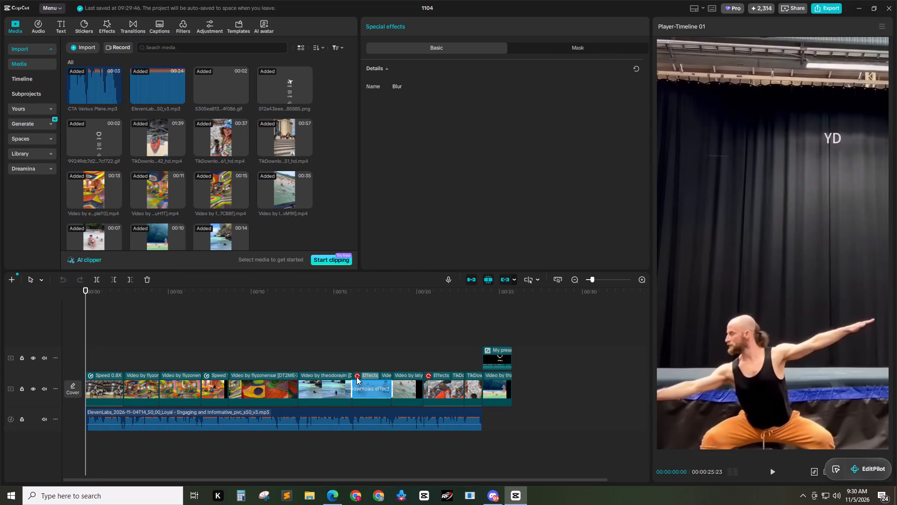
{"action": "left_click", "coordinate": [356, 377]}
{"action": "left_click", "coordinate": [356, 377]}
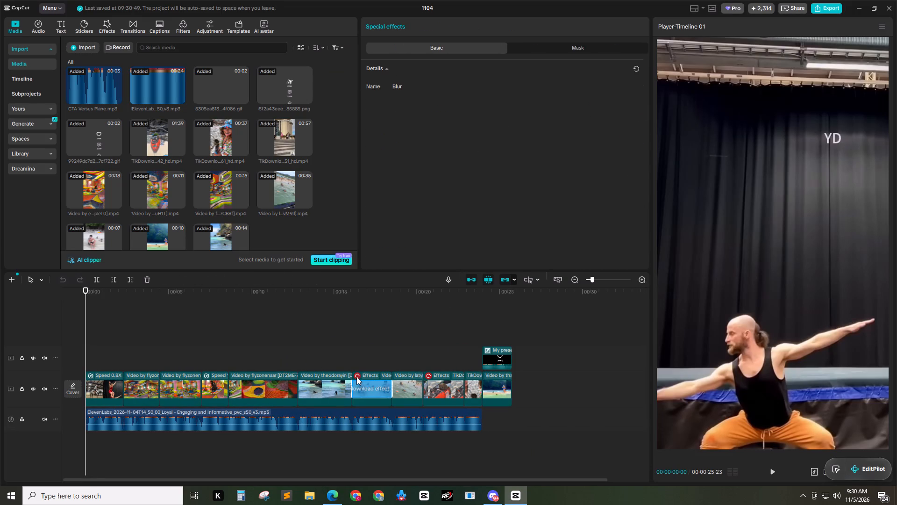
{"action": "left_click", "coordinate": [356, 377]}
{"action": "left_click", "coordinate": [356, 377]}
{"action": "left_click", "coordinate": [428, 375]}
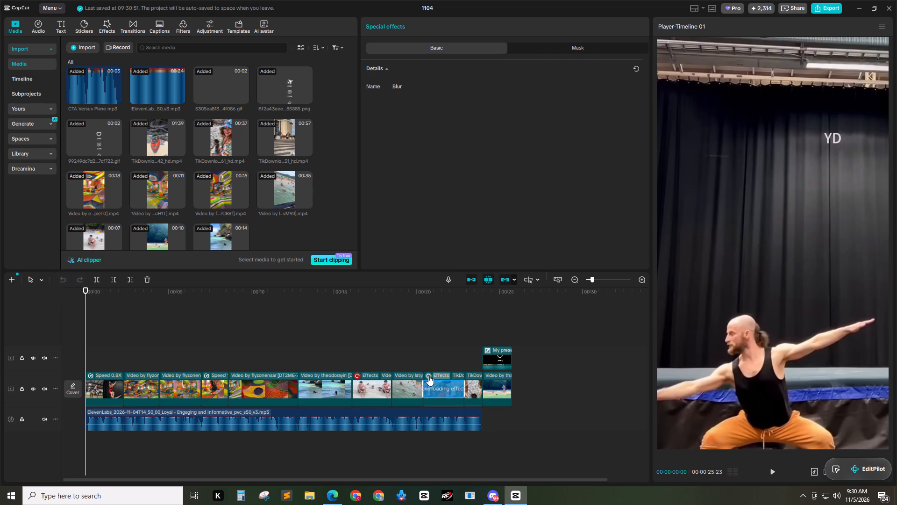
Move the playhead to 00:00:16:27 to preview the beach monkey clip that carries the missing Blur effect.
{"action": "left_click", "coordinate": [423, 355]}
{"action": "left_click_drag", "start_coordinate": [356, 289], "coordinate": [366, 288]}
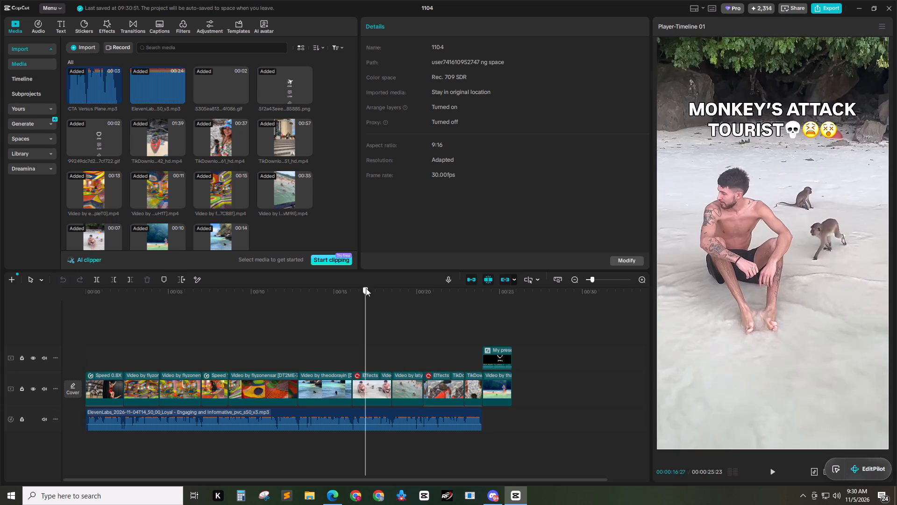
Examine the imported audio, favourite music and saved media presets available for the project.
{"action": "left_click_drag", "start_coordinate": [366, 288], "coordinate": [364, 290]}
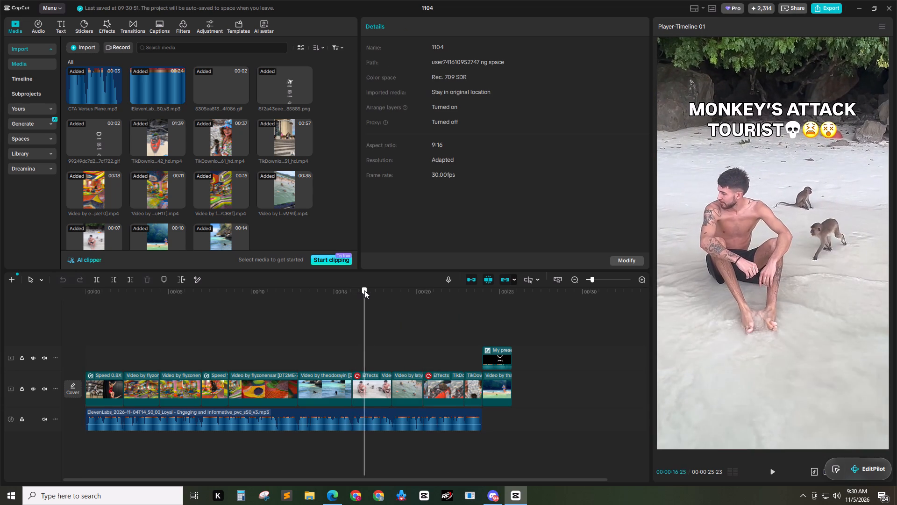
{"action": "left_click_drag", "start_coordinate": [364, 290], "coordinate": [368, 292]}
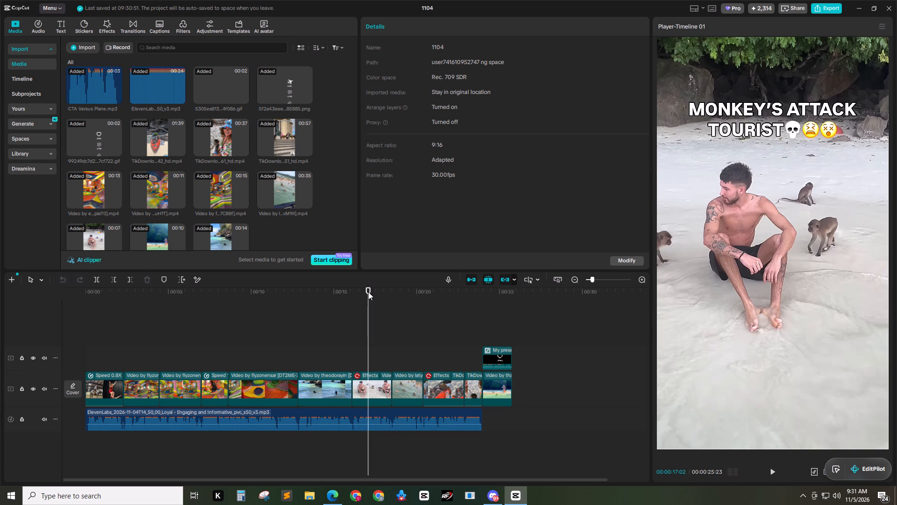
{"action": "left_click", "coordinate": [42, 26]}
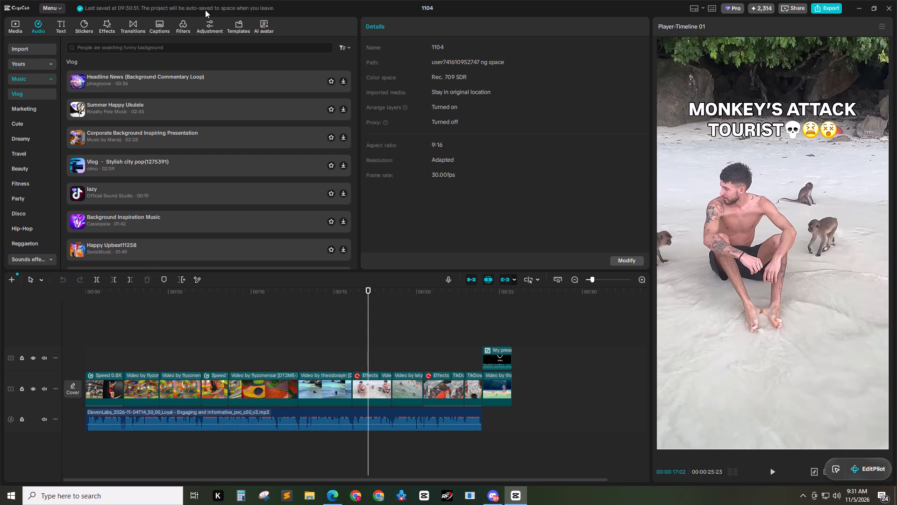
{"action": "left_click", "coordinate": [44, 50]}
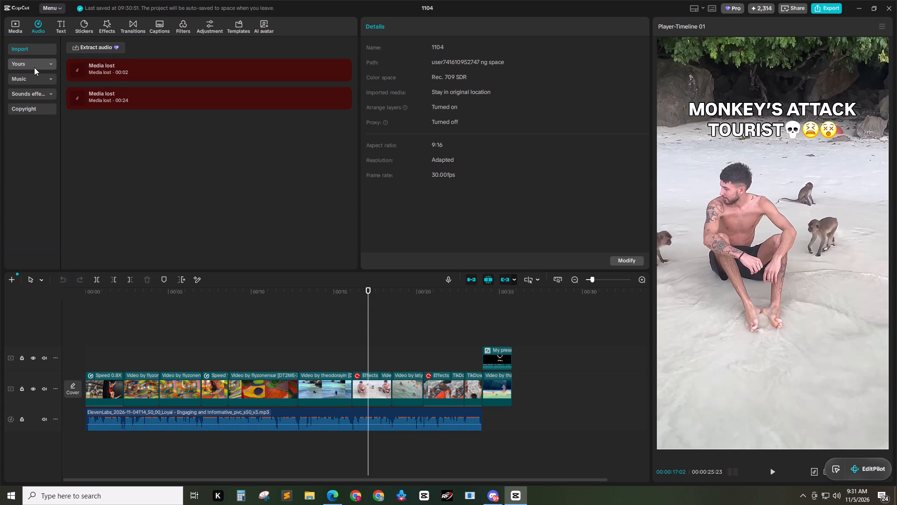
{"action": "left_click", "coordinate": [34, 67]}
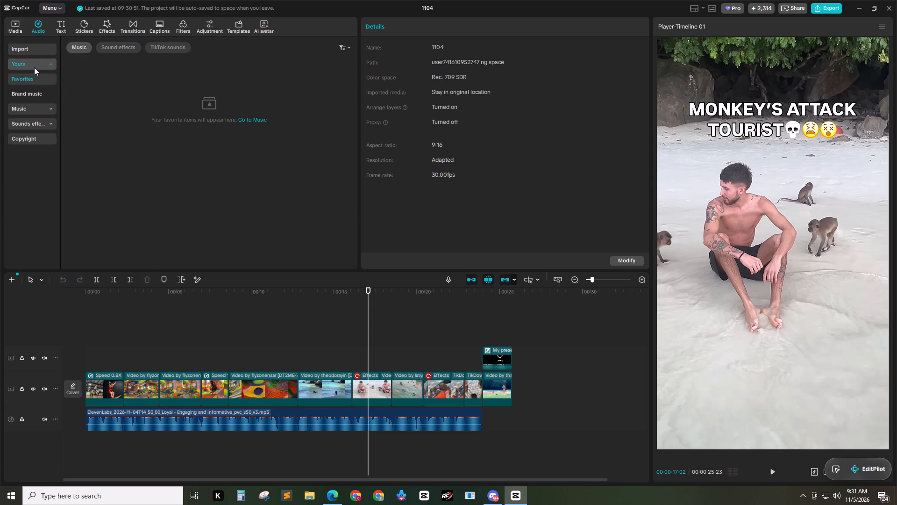
{"action": "left_click", "coordinate": [1, 22]}
{"action": "left_click", "coordinate": [20, 24]}
{"action": "left_click", "coordinate": [28, 49]}
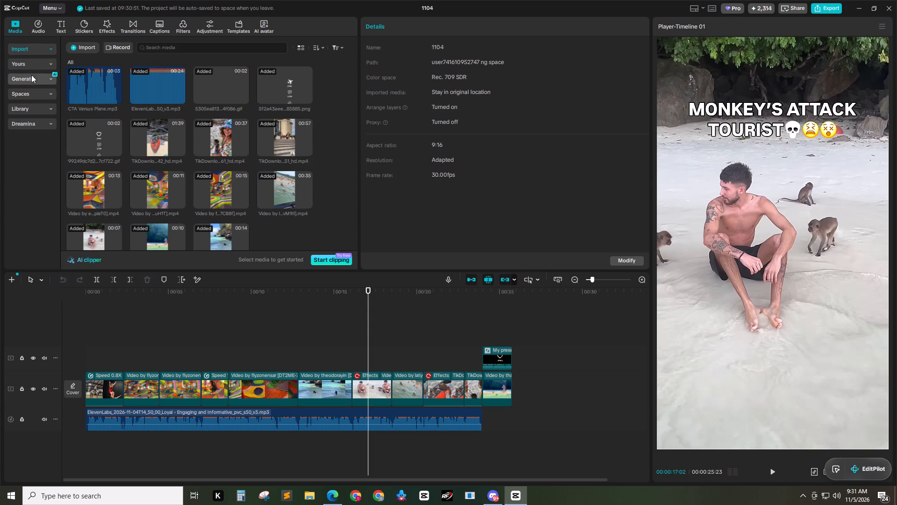
{"action": "left_click", "coordinate": [38, 67]}
{"action": "left_click", "coordinate": [36, 99]}
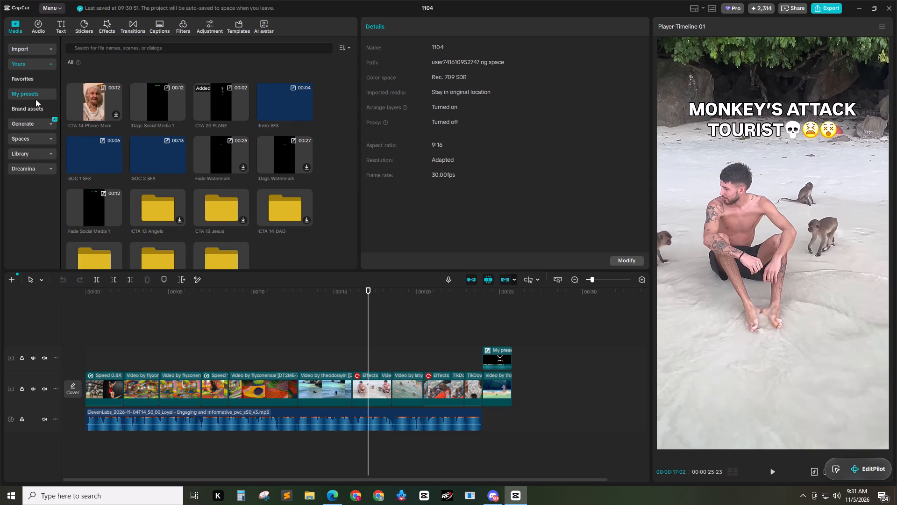
{"action": "left_click", "coordinate": [39, 18]}
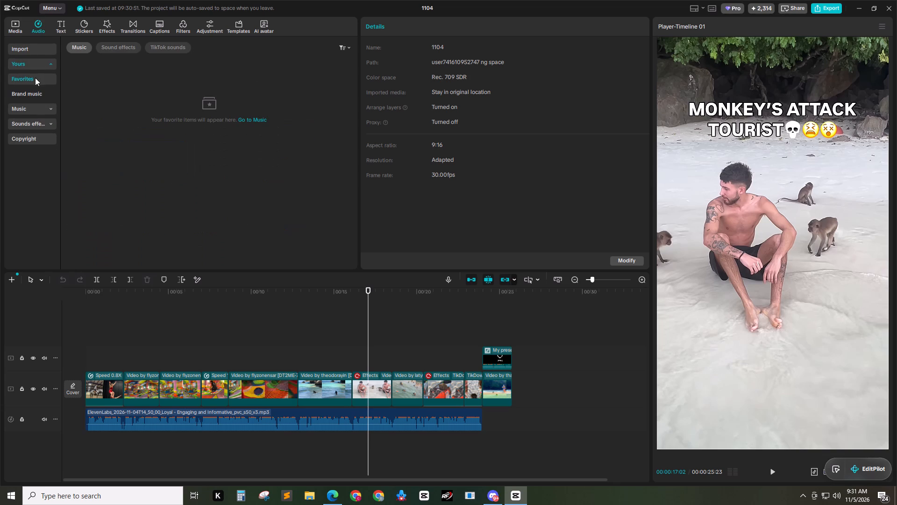
{"action": "left_click", "coordinate": [23, 29]}
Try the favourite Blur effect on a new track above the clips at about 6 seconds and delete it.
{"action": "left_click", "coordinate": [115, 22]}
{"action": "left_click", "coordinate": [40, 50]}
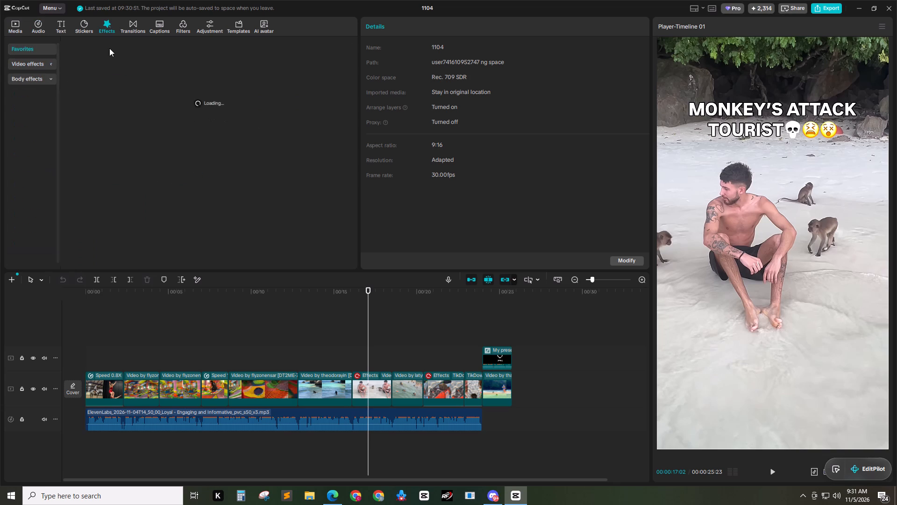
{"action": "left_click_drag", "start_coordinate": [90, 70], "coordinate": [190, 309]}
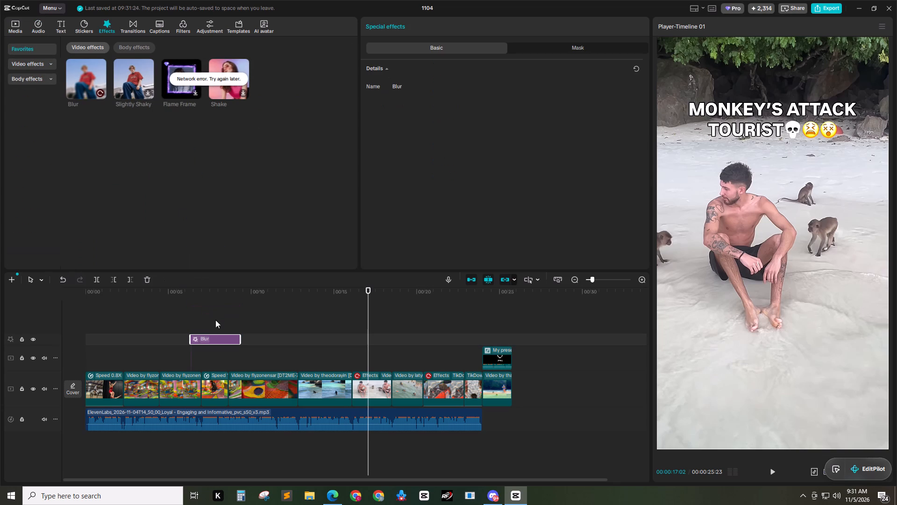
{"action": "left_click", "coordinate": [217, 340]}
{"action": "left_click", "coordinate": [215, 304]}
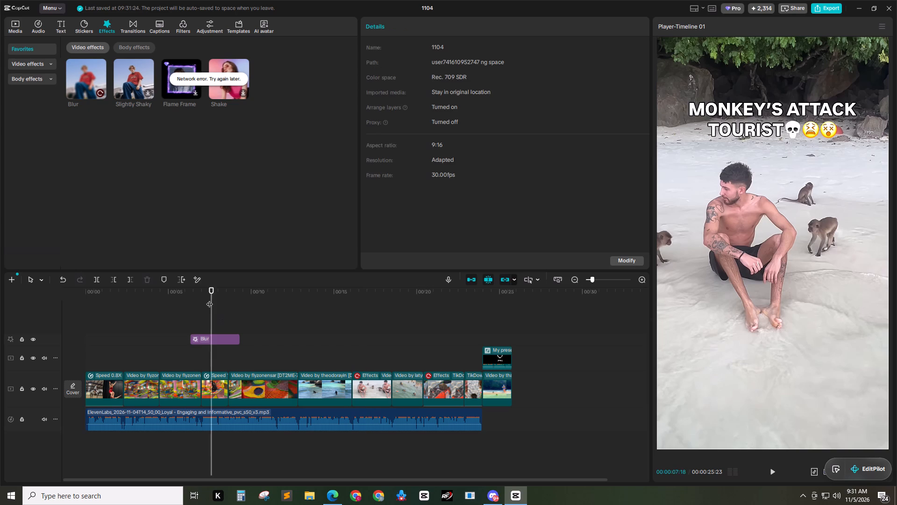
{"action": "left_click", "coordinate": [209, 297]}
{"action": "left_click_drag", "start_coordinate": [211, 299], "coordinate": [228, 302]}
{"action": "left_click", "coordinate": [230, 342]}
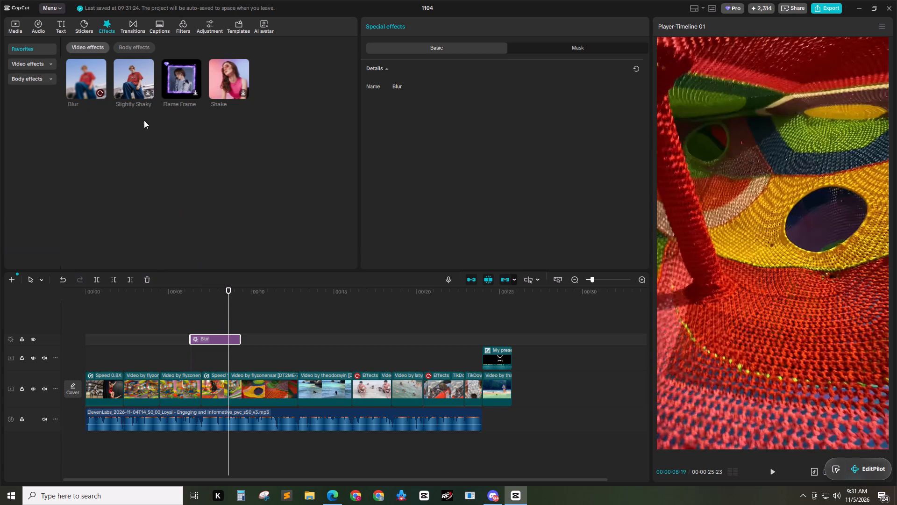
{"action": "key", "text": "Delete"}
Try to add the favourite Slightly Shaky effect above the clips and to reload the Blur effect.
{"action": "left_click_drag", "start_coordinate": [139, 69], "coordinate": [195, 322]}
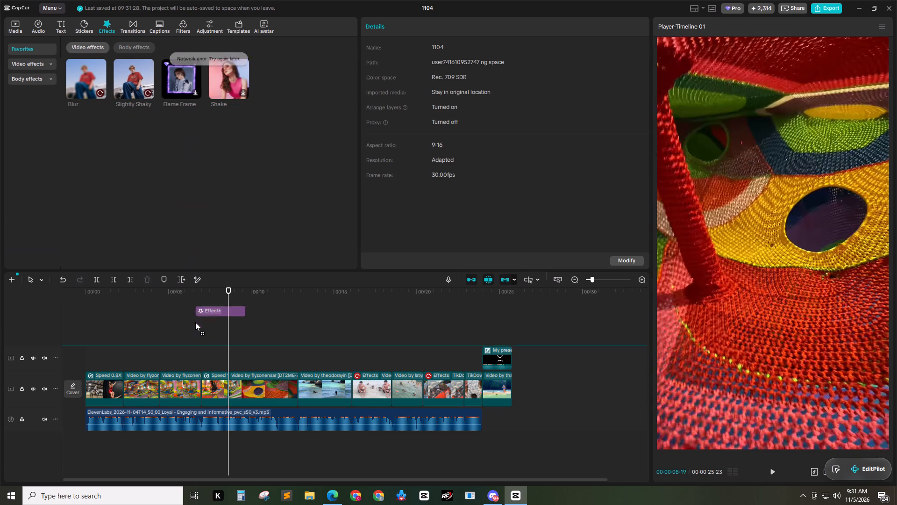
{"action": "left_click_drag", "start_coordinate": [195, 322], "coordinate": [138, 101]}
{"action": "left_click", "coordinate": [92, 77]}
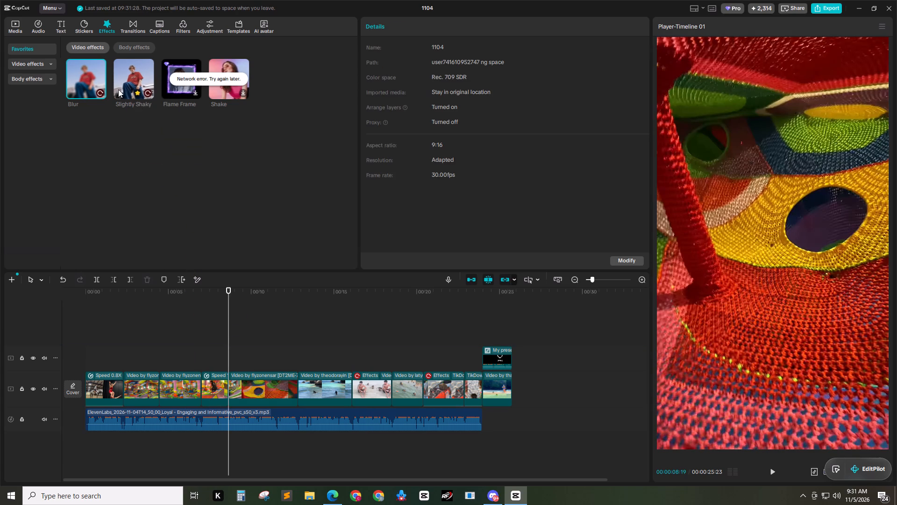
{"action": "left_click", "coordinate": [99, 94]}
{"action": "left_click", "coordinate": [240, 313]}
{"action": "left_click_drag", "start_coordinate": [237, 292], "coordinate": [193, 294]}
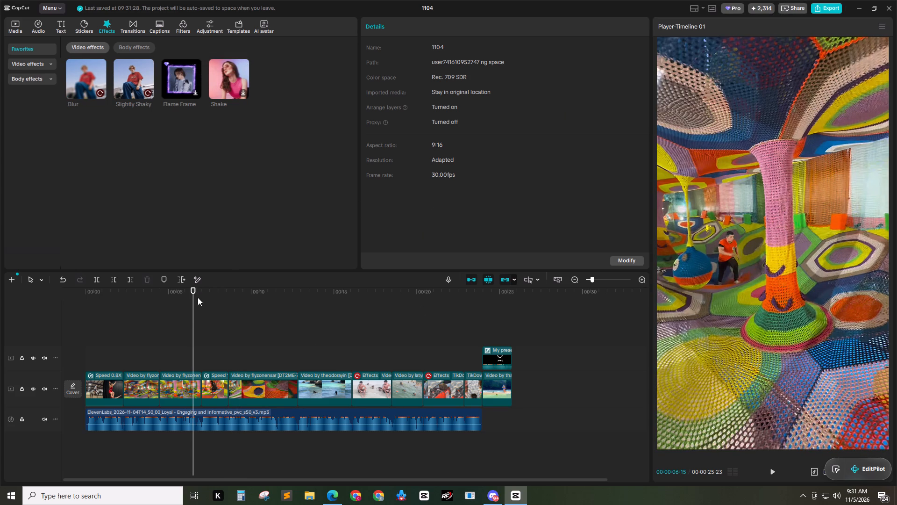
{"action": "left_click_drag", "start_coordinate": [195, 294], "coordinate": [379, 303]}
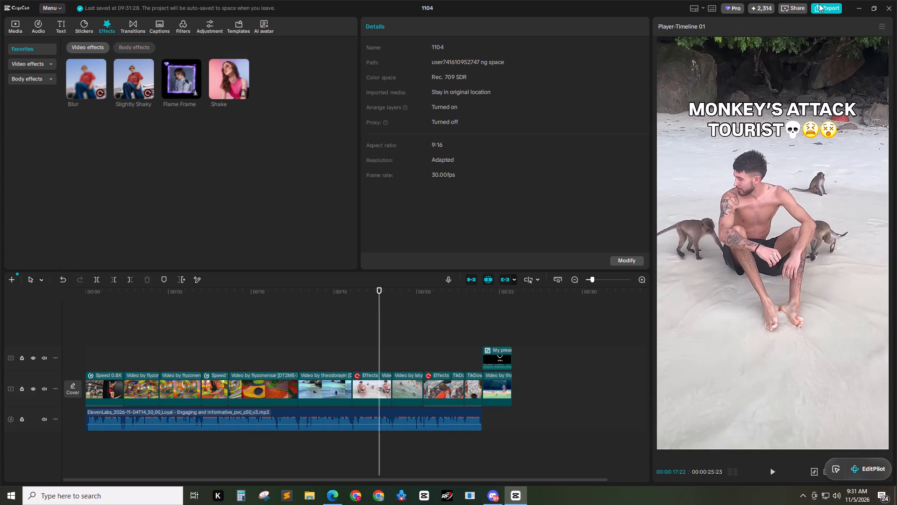
Start an export of the project, examine the Pro features and materials it uses, and return to editing.
{"action": "left_click", "coordinate": [828, 5]}
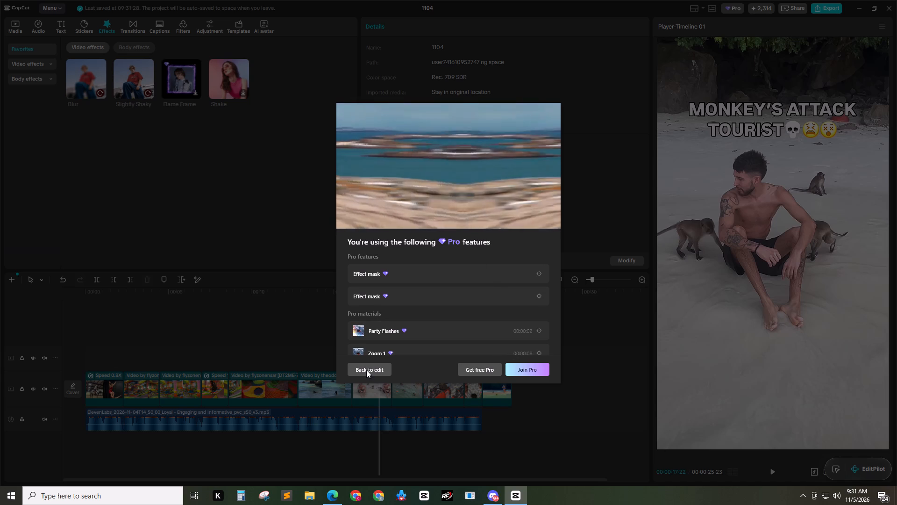
{"action": "scroll", "coordinate": [488, 306], "scroll_direction": "down", "scroll_amount": 3}
{"action": "left_click", "coordinate": [385, 369]}
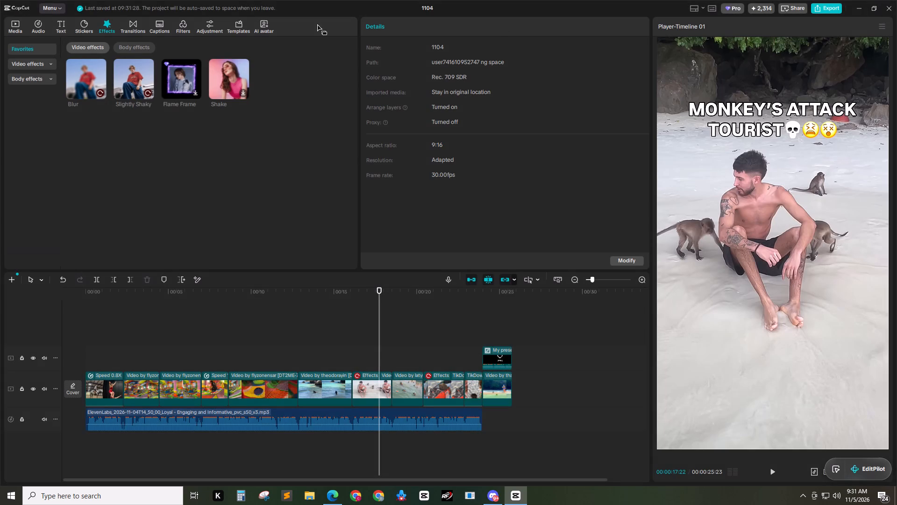
Leave project 1104 for the home screen and reopen it from the space's projects.
{"action": "left_click", "coordinate": [55, 9]}
{"action": "left_click", "coordinate": [69, 115]}
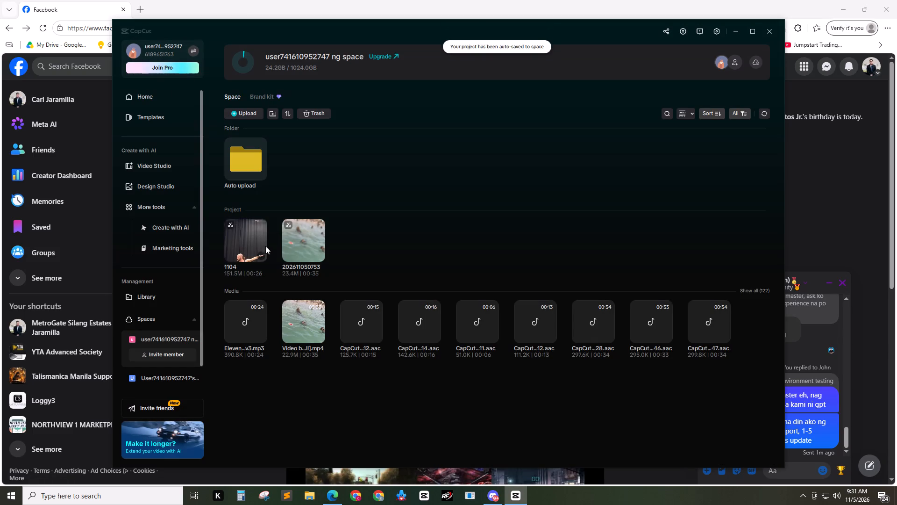
{"action": "left_click", "coordinate": [255, 230]}
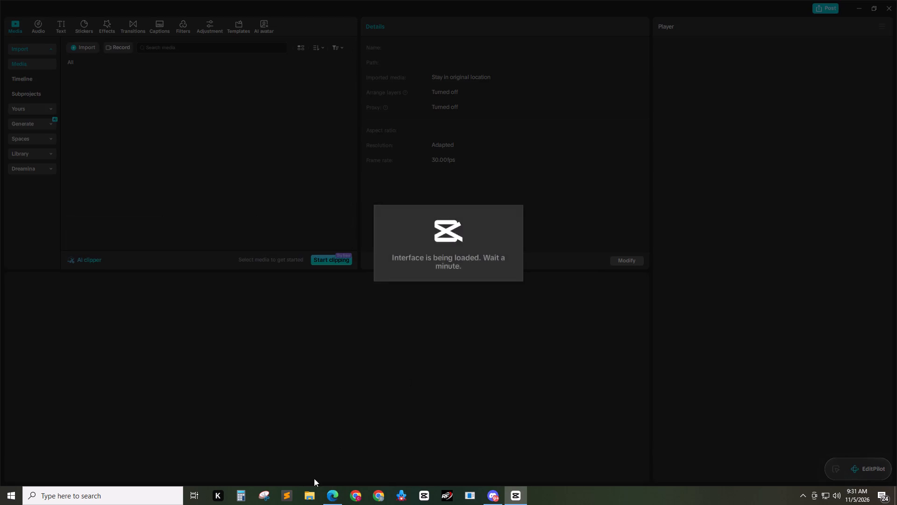
{"action": "scroll", "coordinate": [254, 306], "scroll_direction": "up", "scroll_amount": 3, "text": "ctrl"}
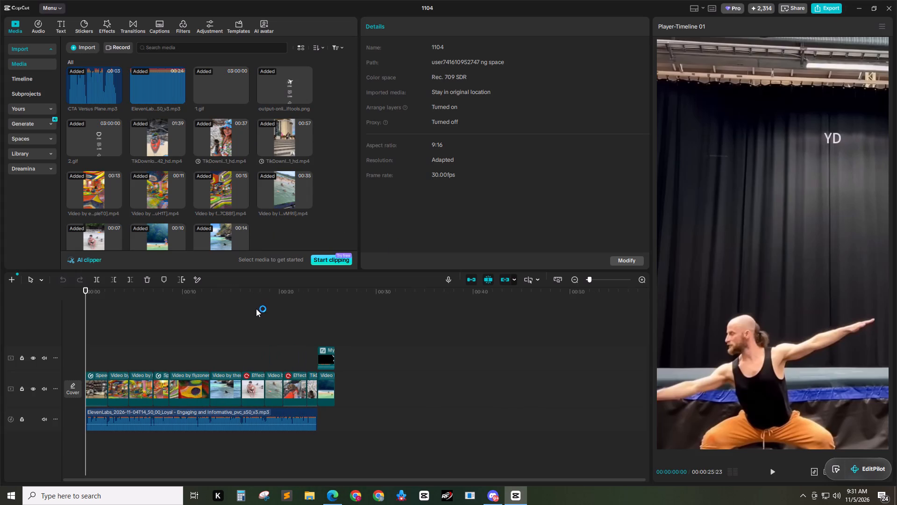
{"action": "scroll", "coordinate": [257, 310], "scroll_direction": "up", "scroll_amount": 1, "text": "ctrl"}
Start the export again, check the Join Pro subscription and free Pro offers for the Pro features used, and return to editing.
{"action": "left_click", "coordinate": [822, 6]}
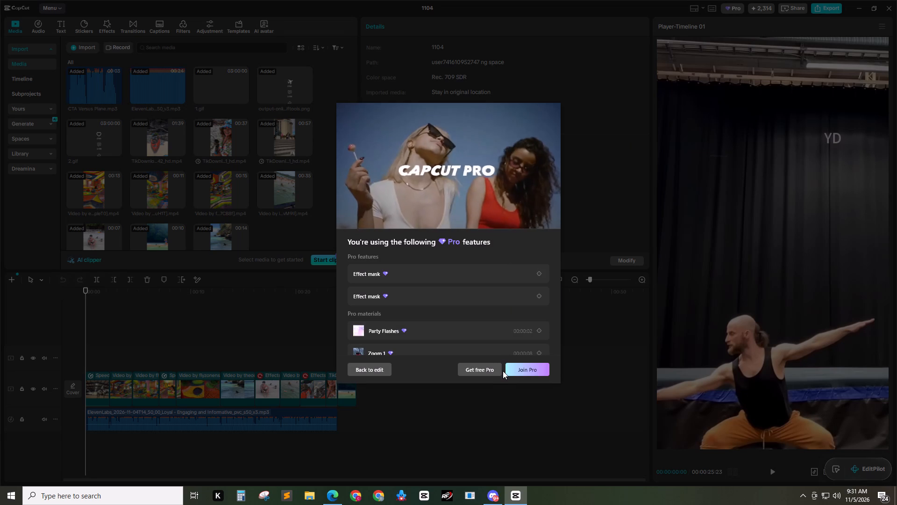
{"action": "left_click", "coordinate": [534, 371]}
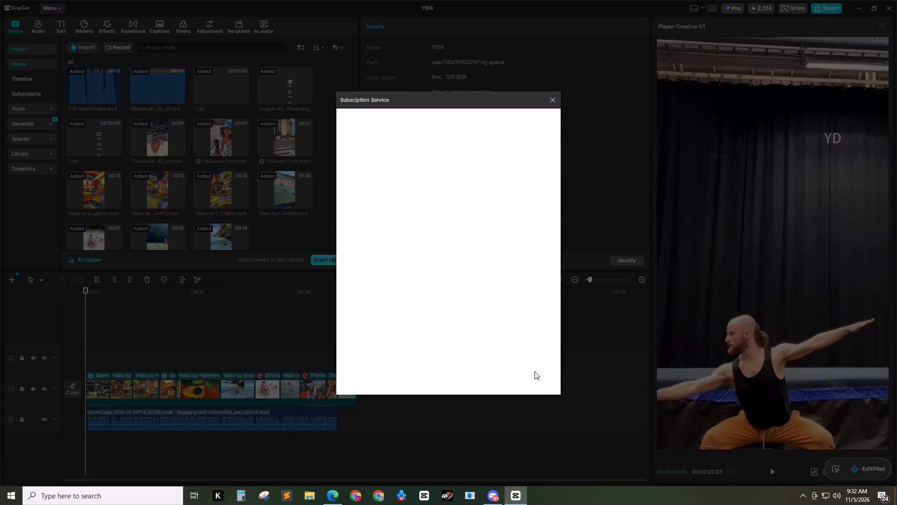
{"action": "left_click", "coordinate": [551, 101]}
{"action": "scroll", "coordinate": [465, 244], "scroll_direction": "down", "scroll_amount": 1}
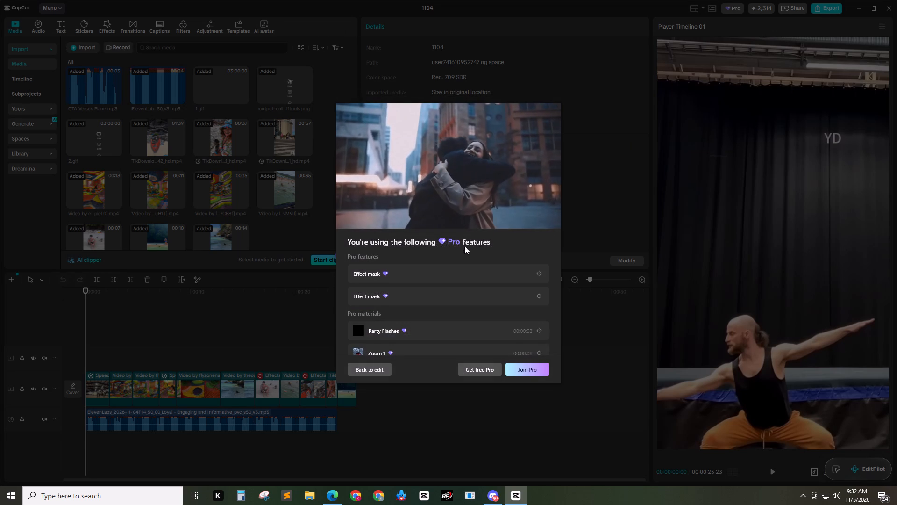
{"action": "scroll", "coordinate": [464, 246], "scroll_direction": "down", "scroll_amount": 1}
{"action": "scroll", "coordinate": [418, 303], "scroll_direction": "down", "scroll_amount": 2}
{"action": "left_click", "coordinate": [488, 370]}
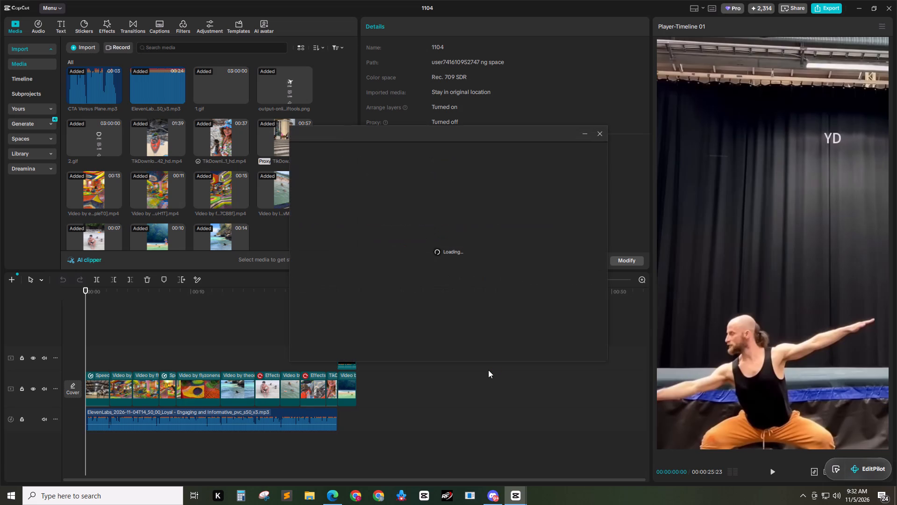
{"action": "left_click", "coordinate": [597, 130]}
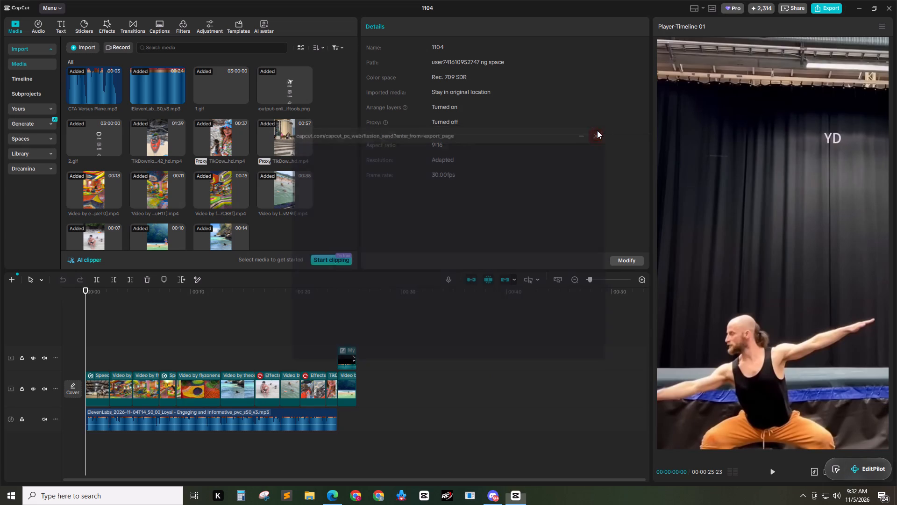
{"action": "left_click", "coordinate": [824, 7]}
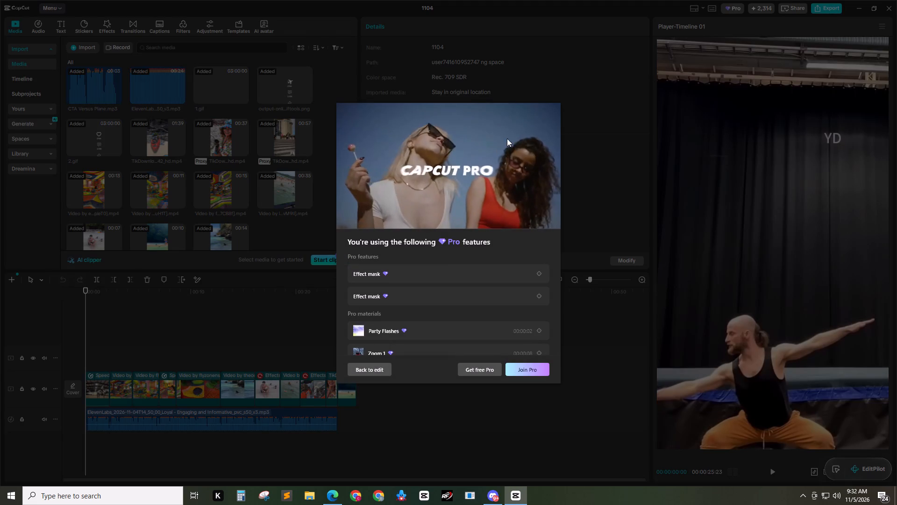
{"action": "left_click", "coordinate": [374, 375]}
Review the footage from the colourful net playground clips through the monkey clips and return to the timeline's start.
{"action": "left_click", "coordinate": [221, 329]}
{"action": "left_click_drag", "start_coordinate": [228, 293], "coordinate": [217, 294]}
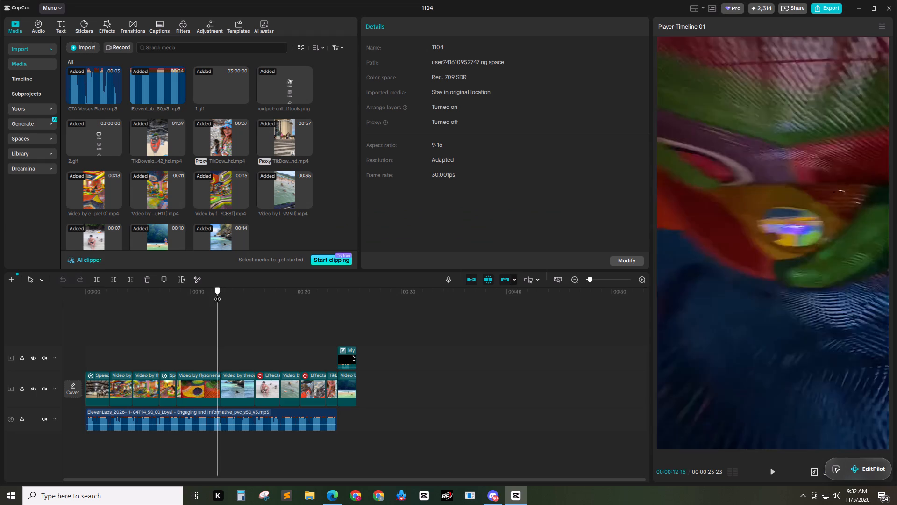
{"action": "left_click_drag", "start_coordinate": [217, 294], "coordinate": [204, 296]}
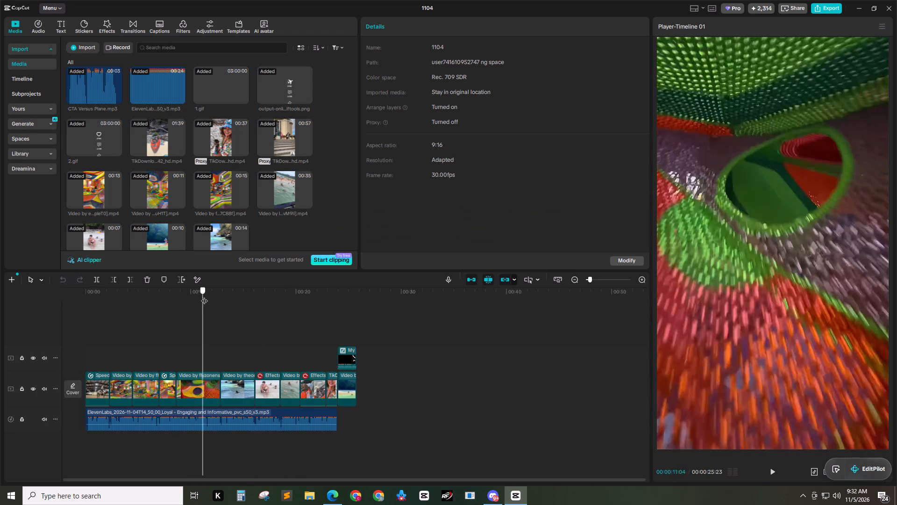
{"action": "left_click_drag", "start_coordinate": [204, 296], "coordinate": [265, 304]}
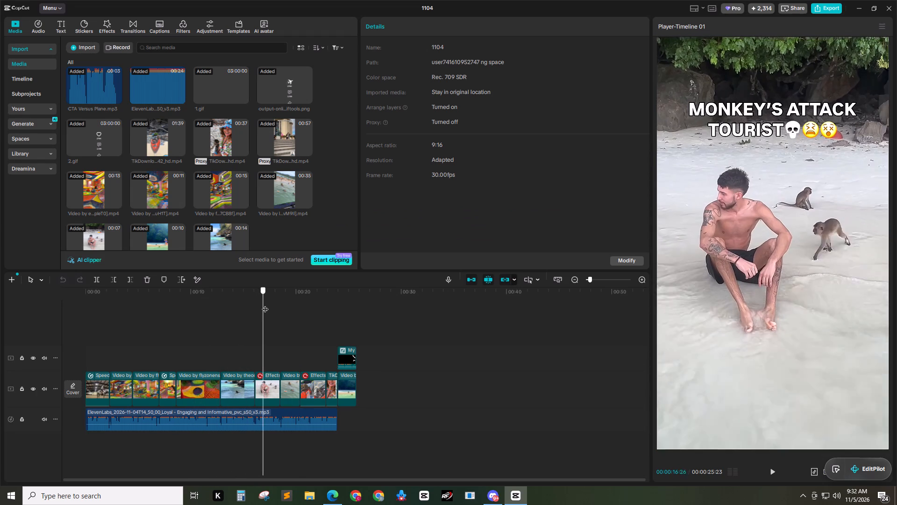
{"action": "left_click_drag", "start_coordinate": [265, 304], "coordinate": [283, 308]}
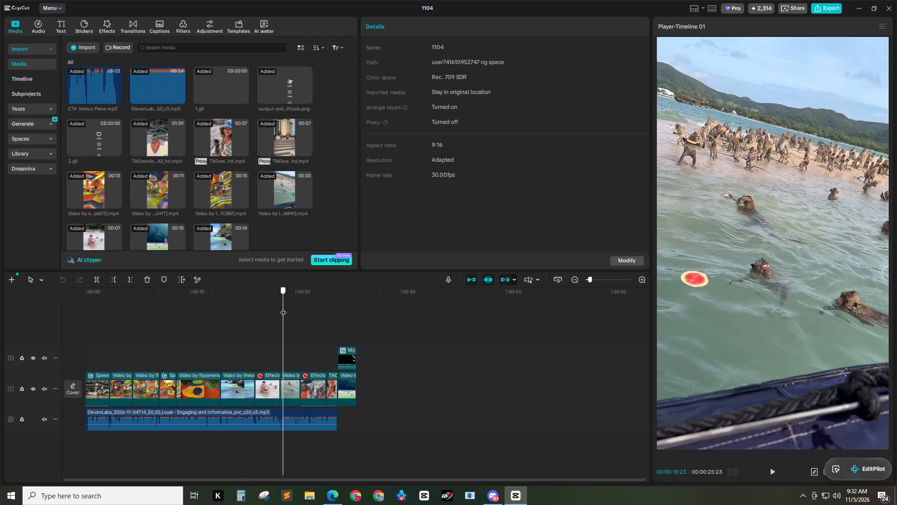
{"action": "left_click_drag", "start_coordinate": [283, 308], "coordinate": [248, 309]}
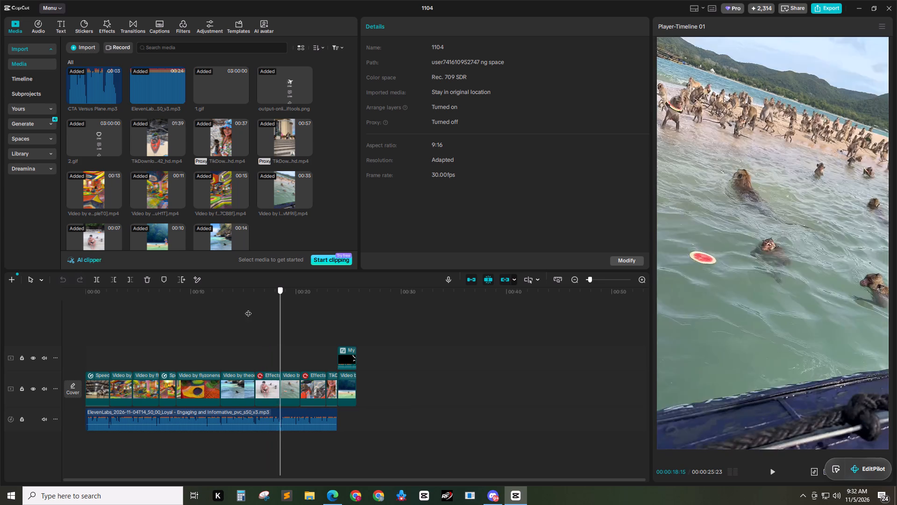
{"action": "left_click_drag", "start_coordinate": [248, 309], "coordinate": [0, 318]}
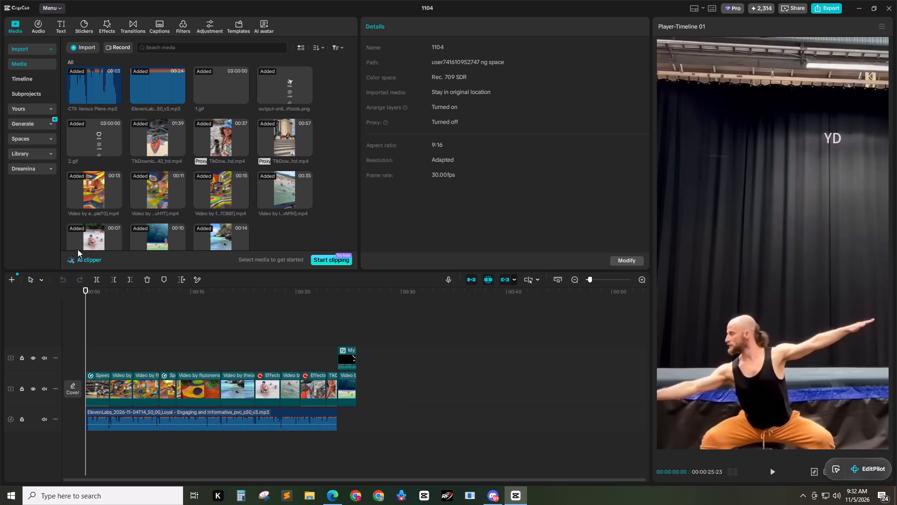
Open the saved presets in the personal media library.
{"action": "left_click", "coordinate": [35, 104]}
{"action": "double_click", "coordinate": [36, 95]}
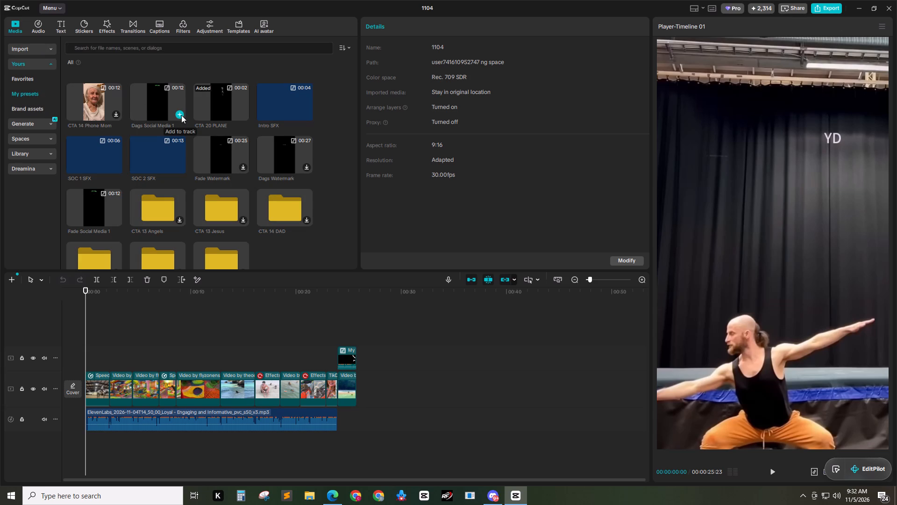
Open the animation options for the second video clip on the main track and retry loading them.
{"action": "left_click", "coordinate": [124, 393]}
{"action": "left_click", "coordinate": [423, 28]}
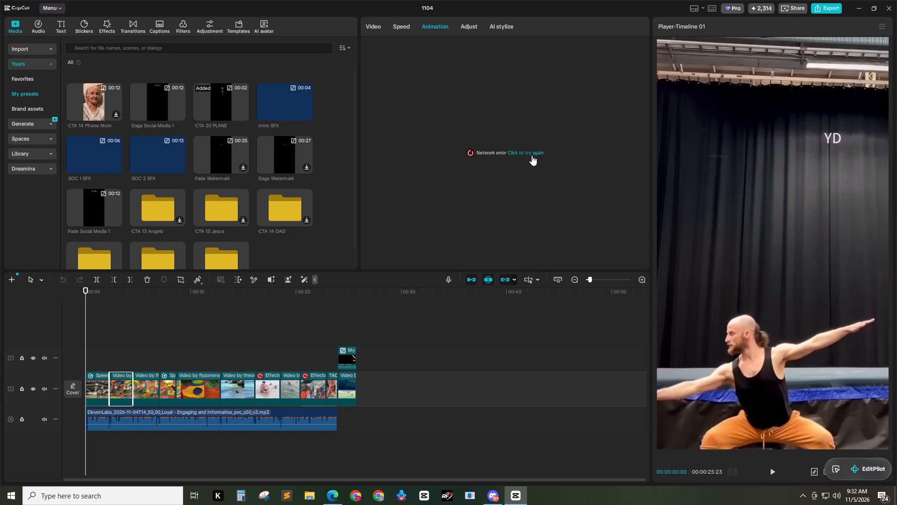
{"action": "left_click", "coordinate": [532, 155]}
Switch to Snipping Tool, capture the area around project 1104's Animation panel with its network error, and copy the snip.
{"action": "left_click", "coordinate": [266, 496]}
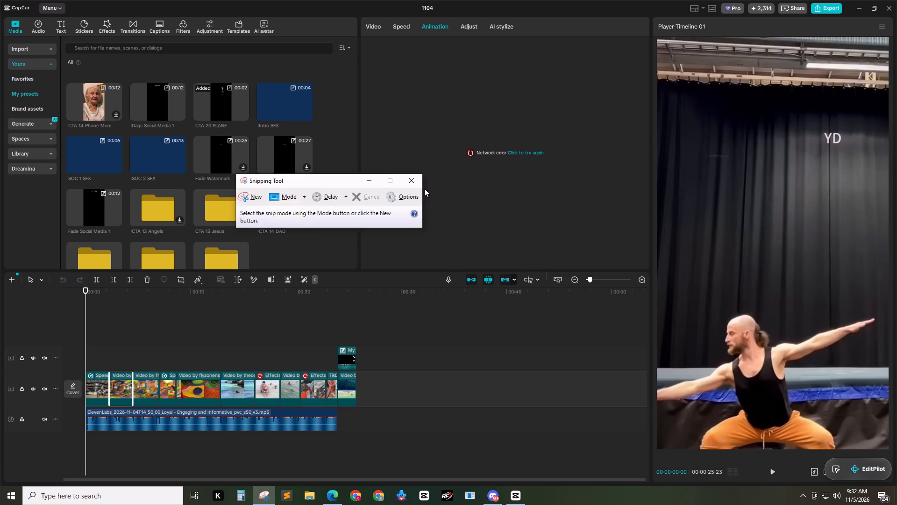
{"action": "left_click", "coordinate": [252, 199]}
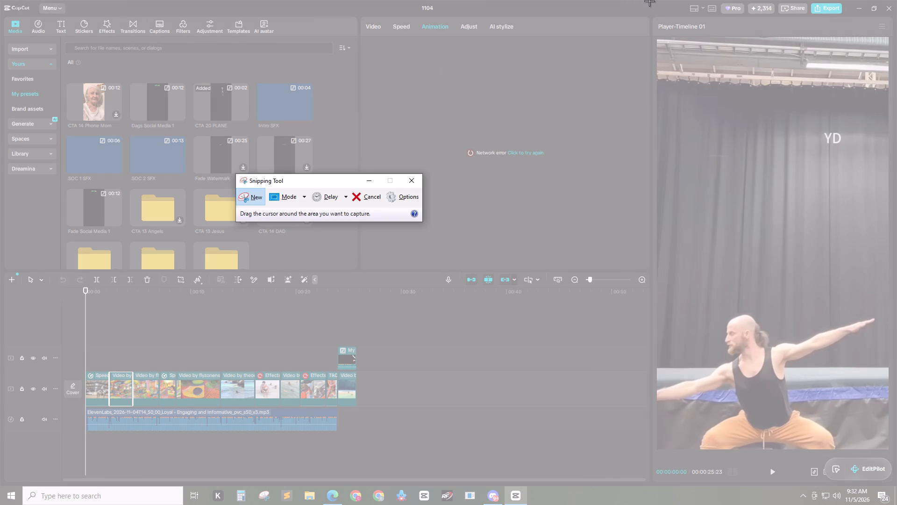
{"action": "left_click_drag", "start_coordinate": [665, 0], "coordinate": [335, 308]}
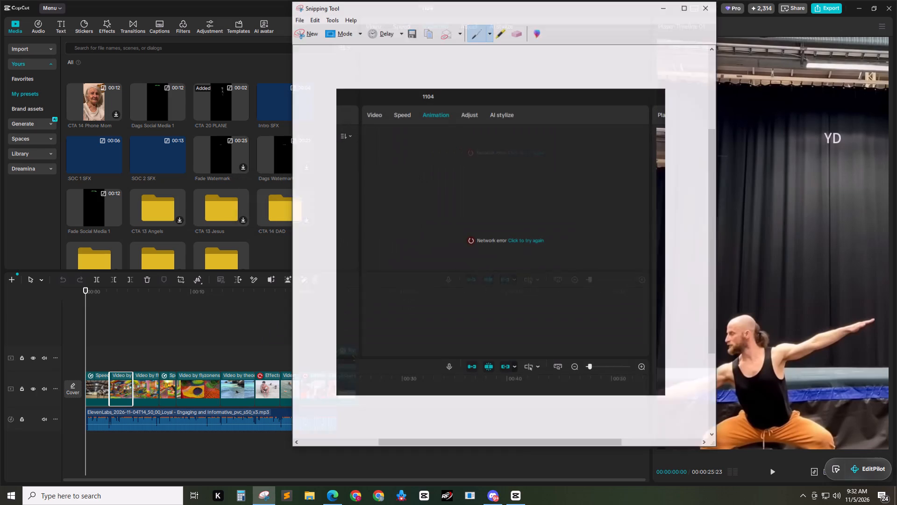
{"action": "right_click", "coordinate": [468, 252]}
{"action": "left_click", "coordinate": [481, 274]}
Switch to Edge and attach the copied snip to a new message in the YTA Advanced (Main) group chat.
{"action": "left_click", "coordinate": [336, 492]}
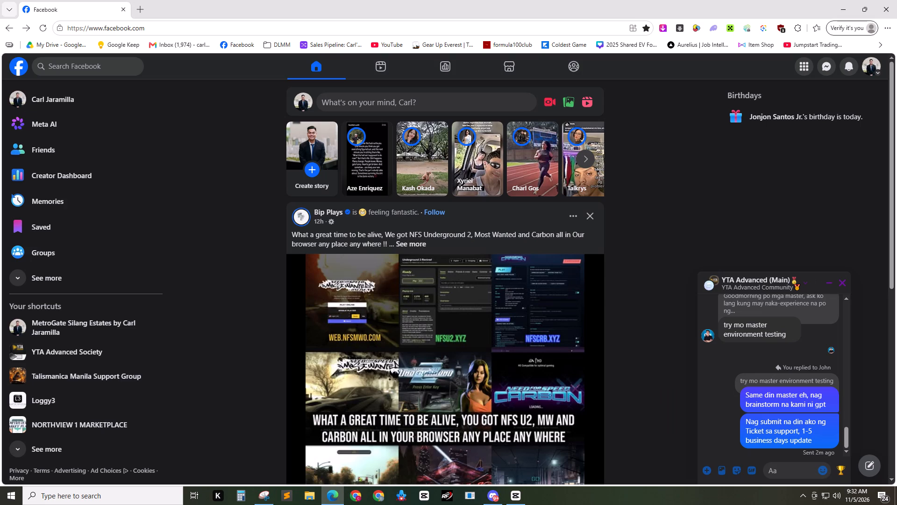
{"action": "left_click", "coordinate": [797, 475]}
{"action": "left_click", "coordinate": [796, 472]}
{"action": "key", "text": "ctrl+v"}
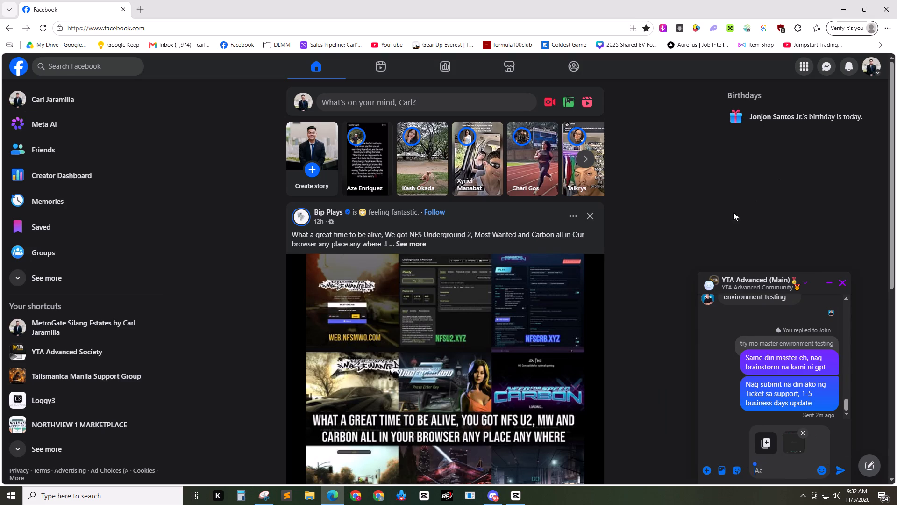
{"action": "left_click", "coordinate": [515, 495]}
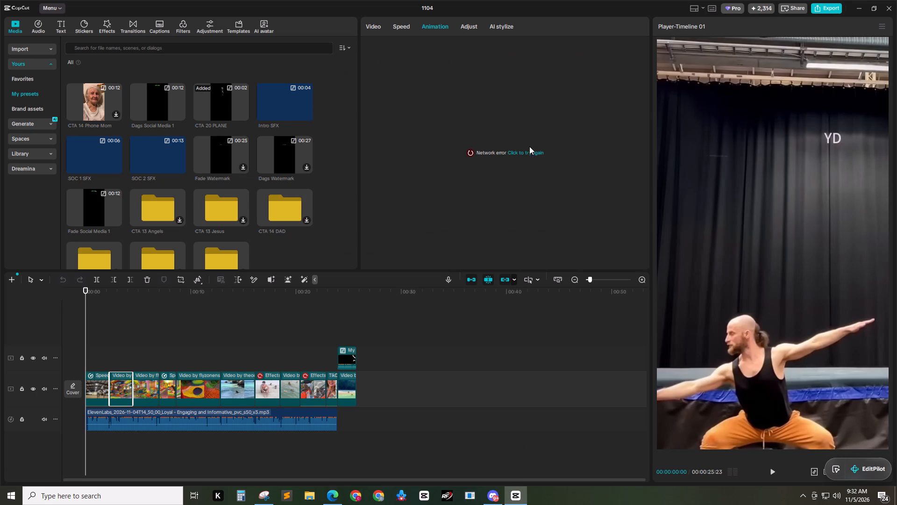
{"action": "left_click", "coordinate": [334, 497]}
Add the text "pati transition hindi makapaglagay 😅" to the attached snip and send the message to the group chat.
{"action": "left_click", "coordinate": [776, 470]}
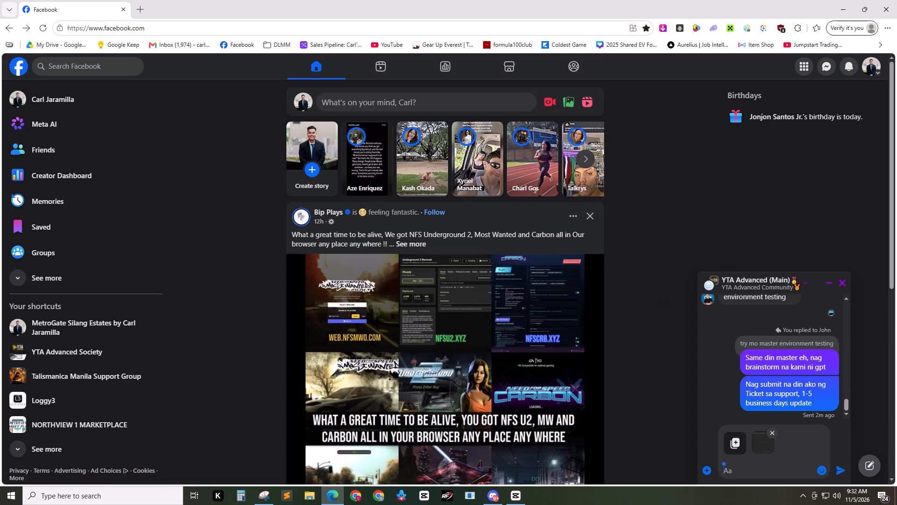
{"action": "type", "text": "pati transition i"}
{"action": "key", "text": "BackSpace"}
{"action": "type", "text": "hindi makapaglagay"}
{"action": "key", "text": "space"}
{"action": "left_click", "coordinate": [817, 470]}
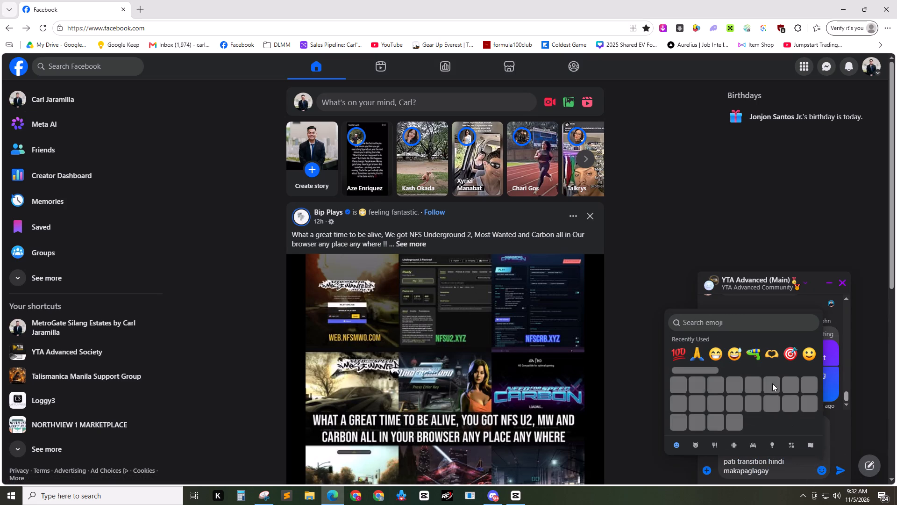
{"action": "left_click", "coordinate": [741, 352]}
{"action": "left_click", "coordinate": [796, 467]}
{"action": "double_click", "coordinate": [796, 475]}
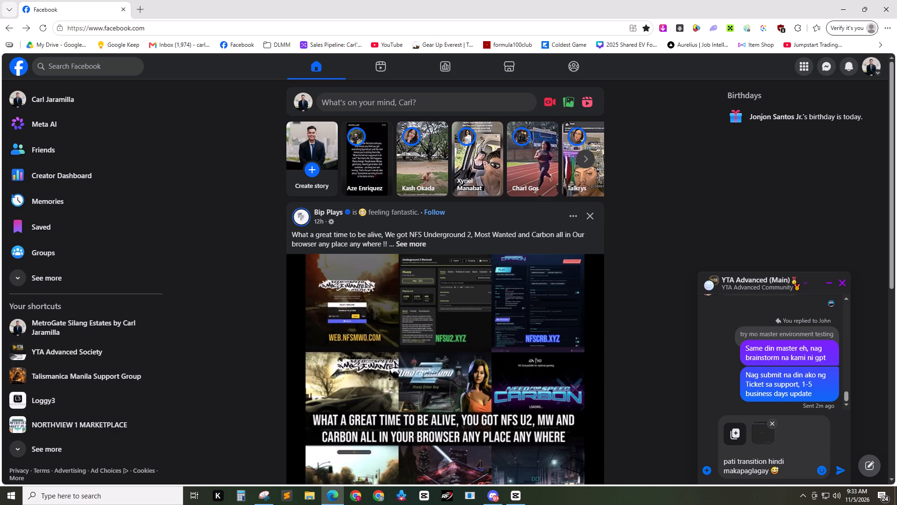
{"action": "left_click", "coordinate": [795, 469]}
{"action": "left_click", "coordinate": [795, 469]}
{"action": "key", "text": "Return"}
{"action": "left_click", "coordinate": [788, 417]}
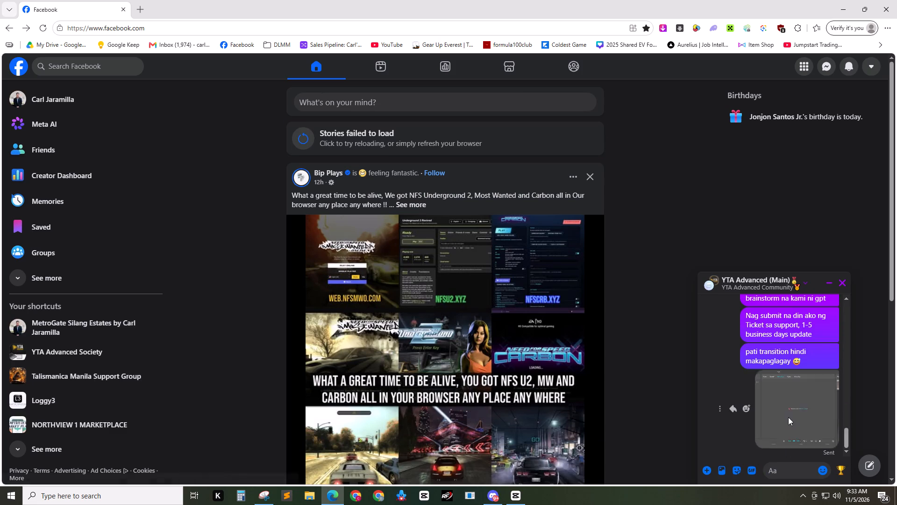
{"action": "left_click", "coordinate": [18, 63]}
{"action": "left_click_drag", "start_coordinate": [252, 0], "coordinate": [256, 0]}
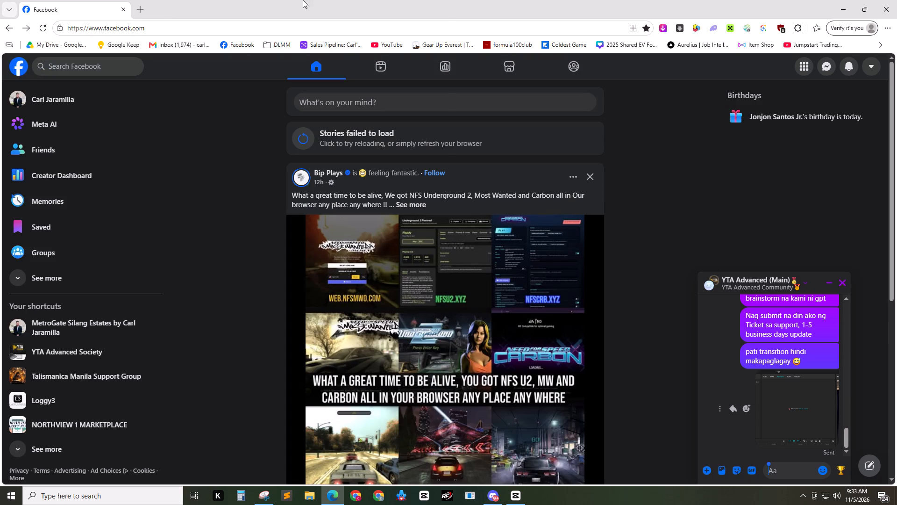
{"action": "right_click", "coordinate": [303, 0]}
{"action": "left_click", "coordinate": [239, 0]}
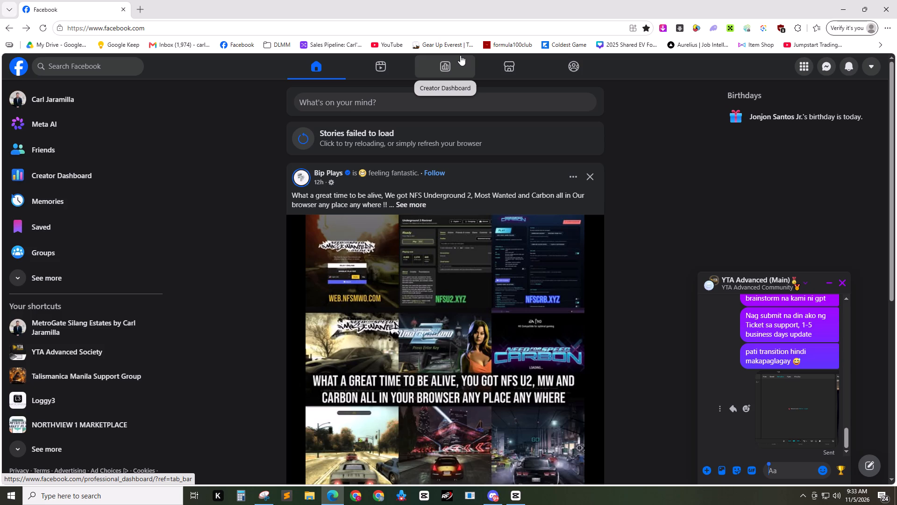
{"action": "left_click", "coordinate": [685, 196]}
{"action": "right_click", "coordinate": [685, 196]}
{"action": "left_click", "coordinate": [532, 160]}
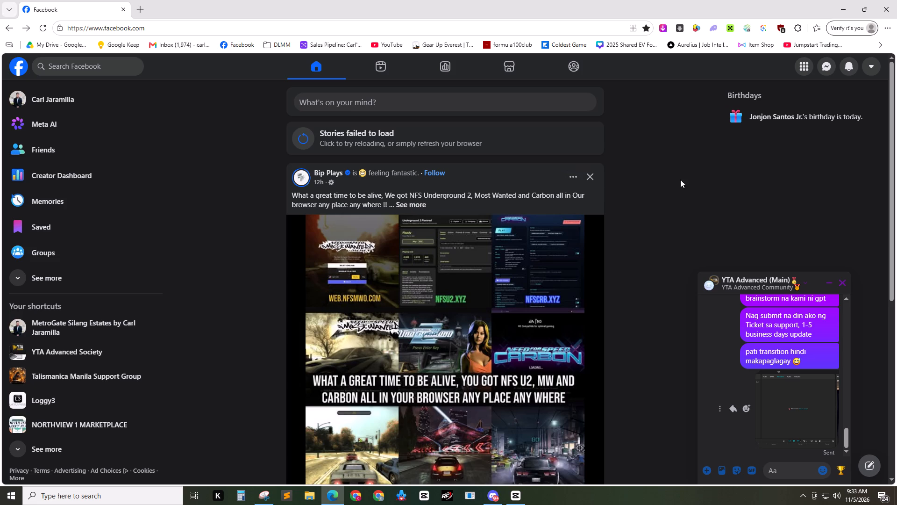
View the sent screenshot at full size and return to the Facebook feed.
{"action": "left_click", "coordinate": [806, 397]}
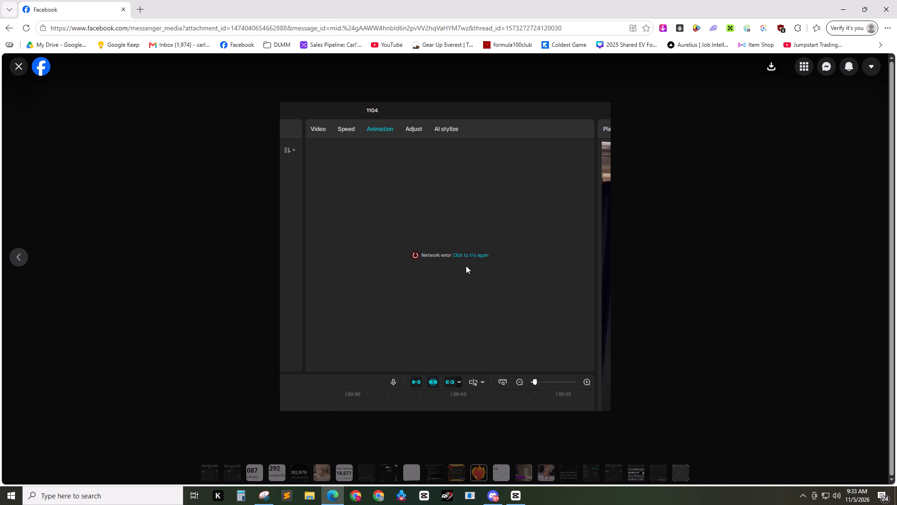
{"action": "key", "text": "Escape"}
Close the YTA Advanced (Main) group chat window.
{"action": "left_click", "coordinate": [837, 284]}
{"action": "left_click", "coordinate": [619, 175]}
{"action": "right_click", "coordinate": [619, 175]}
{"action": "left_click", "coordinate": [491, 159]}
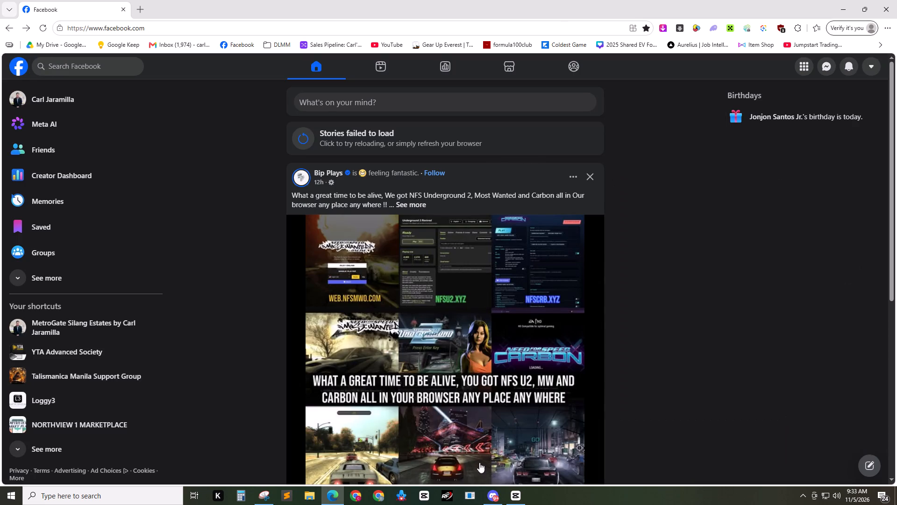
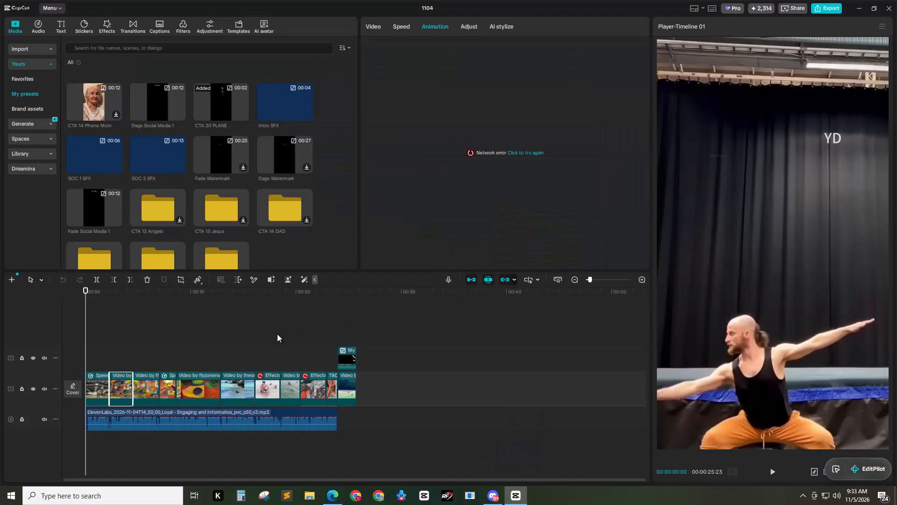
Try to export project 1104 and locate the clip that uses the first Effect mask Pro feature.
{"action": "scroll", "coordinate": [155, 331], "scroll_direction": "up", "scroll_amount": 3, "text": "ctrl"}
{"action": "left_click_drag", "start_coordinate": [125, 297], "coordinate": [136, 300]}
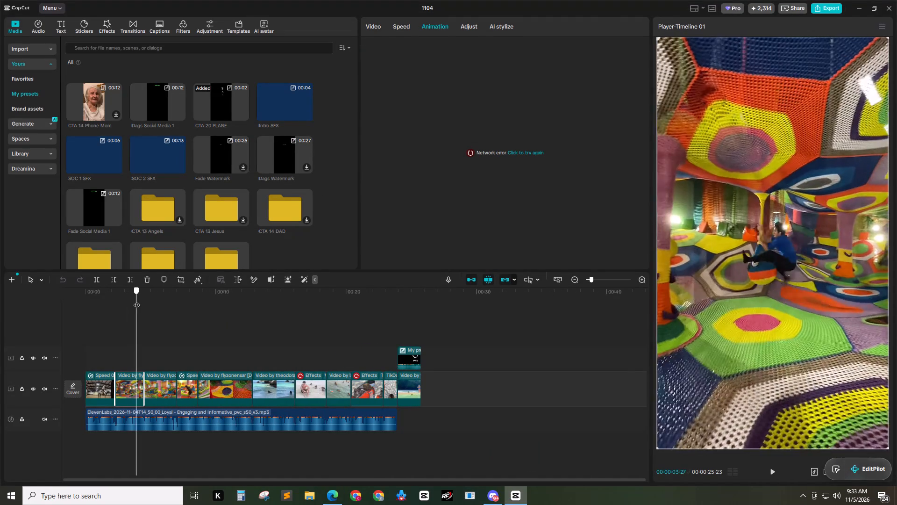
{"action": "left_click_drag", "start_coordinate": [136, 300], "coordinate": [309, 298]}
{"action": "left_click", "coordinate": [309, 298]}
{"action": "left_click", "coordinate": [834, 2]}
{"action": "left_click", "coordinate": [833, 9]}
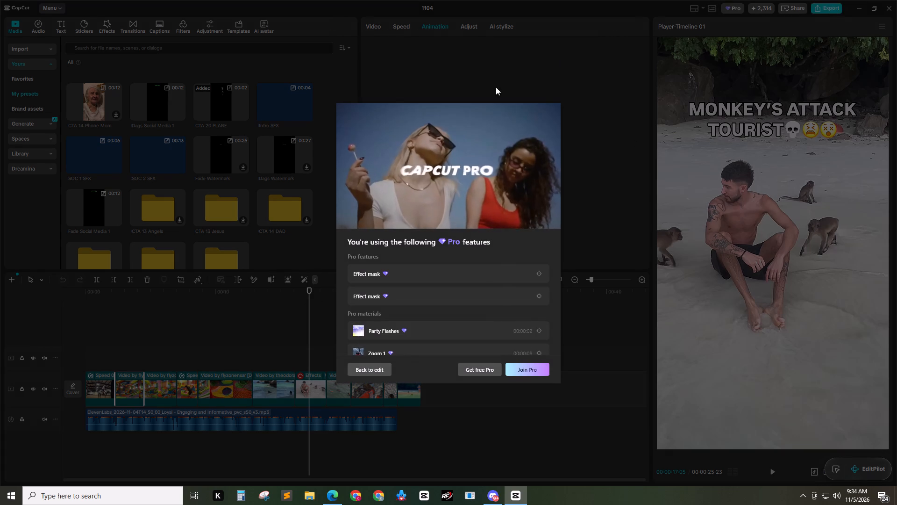
{"action": "left_click", "coordinate": [424, 275]}
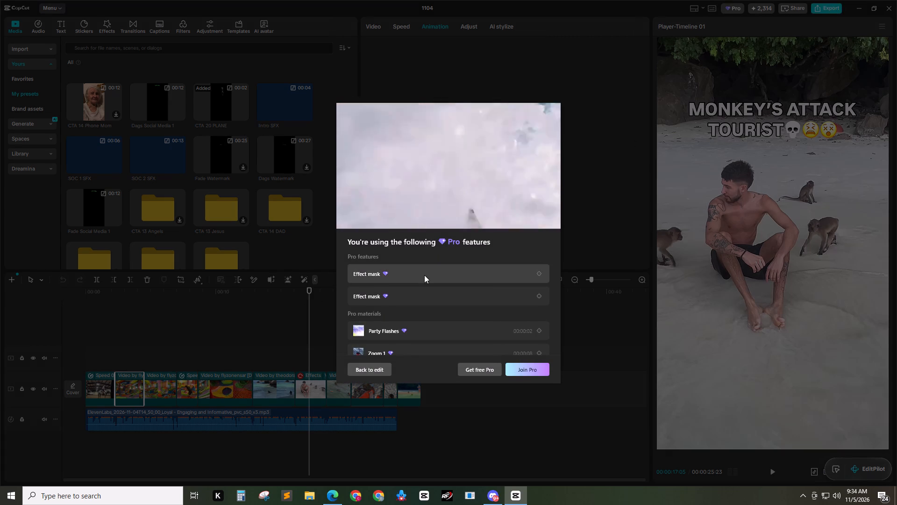
Try the export again, look through the list of Pro features and materials in use, and return to editing.
{"action": "left_click", "coordinate": [839, 4]}
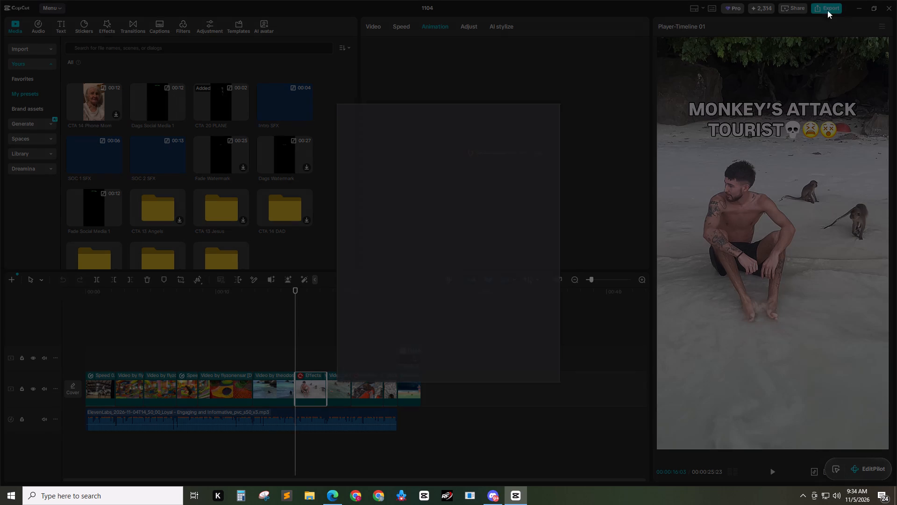
{"action": "scroll", "coordinate": [520, 348], "scroll_direction": "down", "scroll_amount": 3}
{"action": "scroll", "coordinate": [479, 344], "scroll_direction": "down", "scroll_amount": 1}
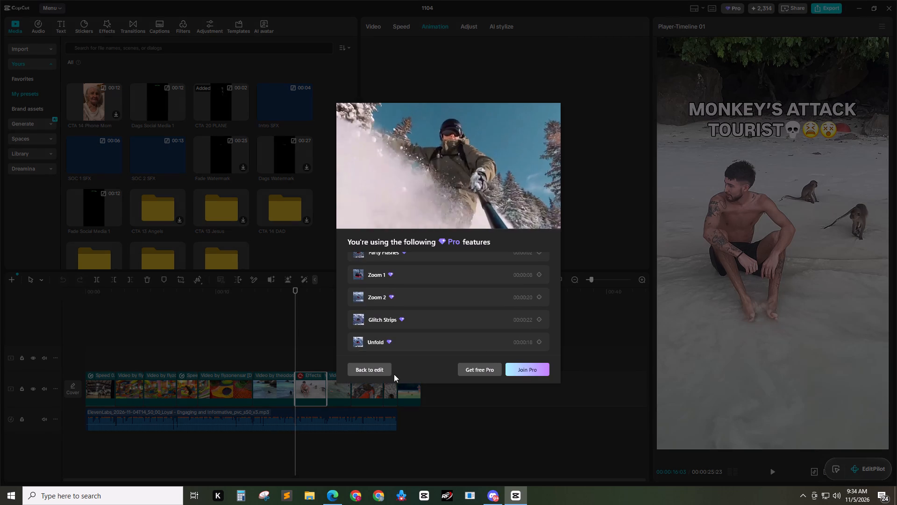
{"action": "left_click", "coordinate": [634, 147]}
{"action": "left_click", "coordinate": [369, 371]}
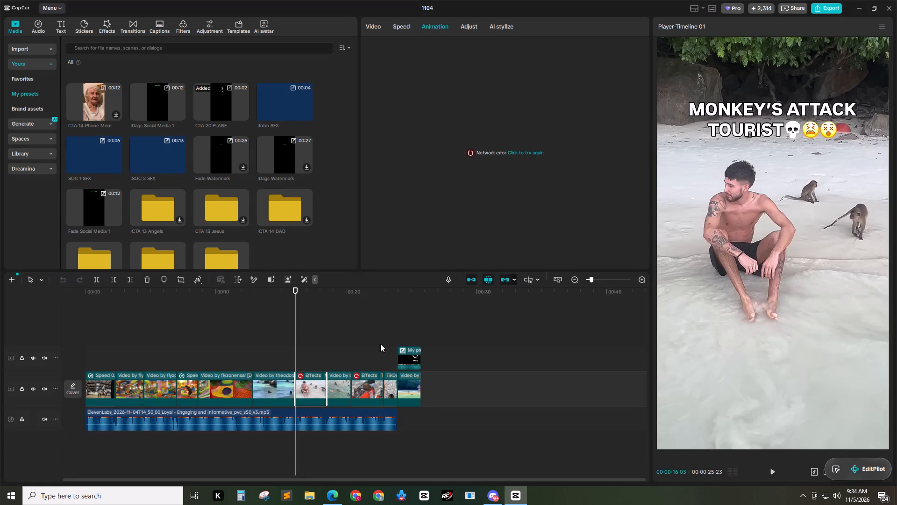
{"action": "left_click", "coordinate": [21, 1]}
Add the Dags Social Media 1 preset at the timeline's start and move it to its own track above the clips.
{"action": "left_click_drag", "start_coordinate": [316, 298], "coordinate": [0, 306]}
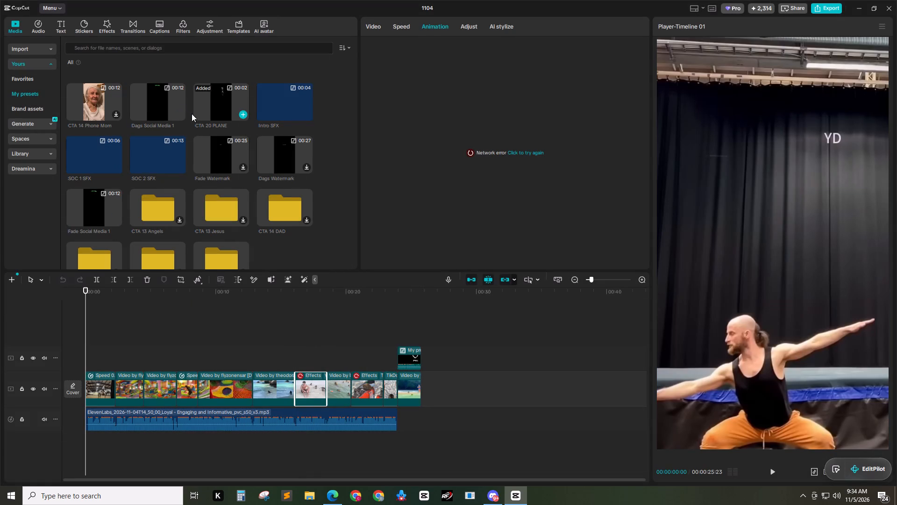
{"action": "left_click", "coordinate": [181, 114]}
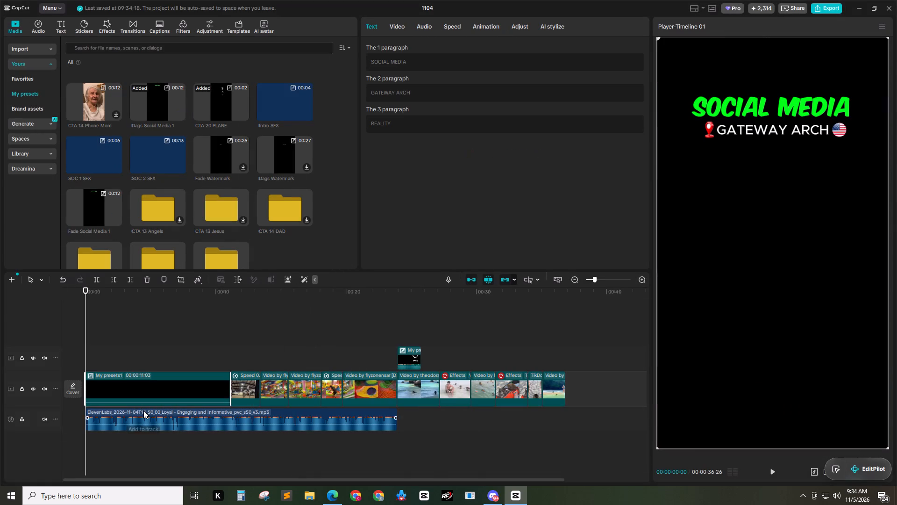
{"action": "left_click_drag", "start_coordinate": [146, 380], "coordinate": [128, 338]}
Shift the Social Media preset to start about half a second in and undo its compound clip into separate layers.
{"action": "right_click", "coordinate": [136, 337]}
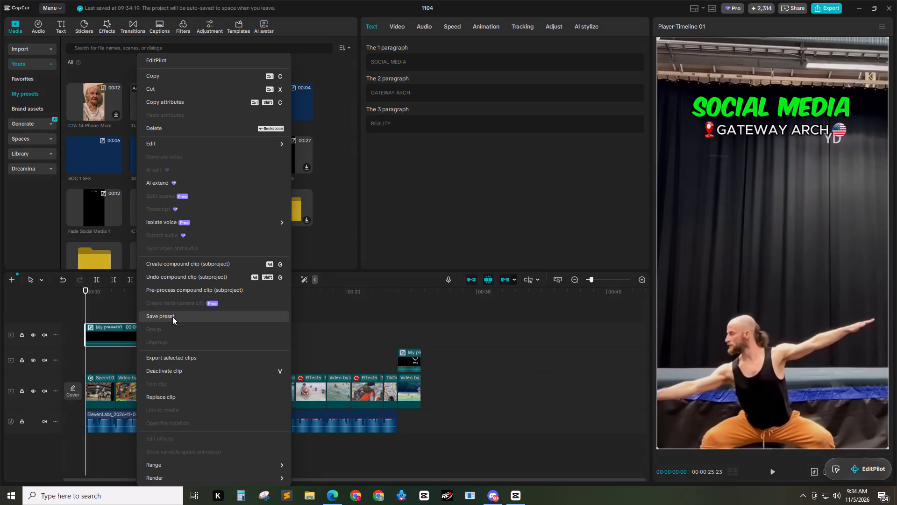
{"action": "left_click", "coordinate": [19, 238]}
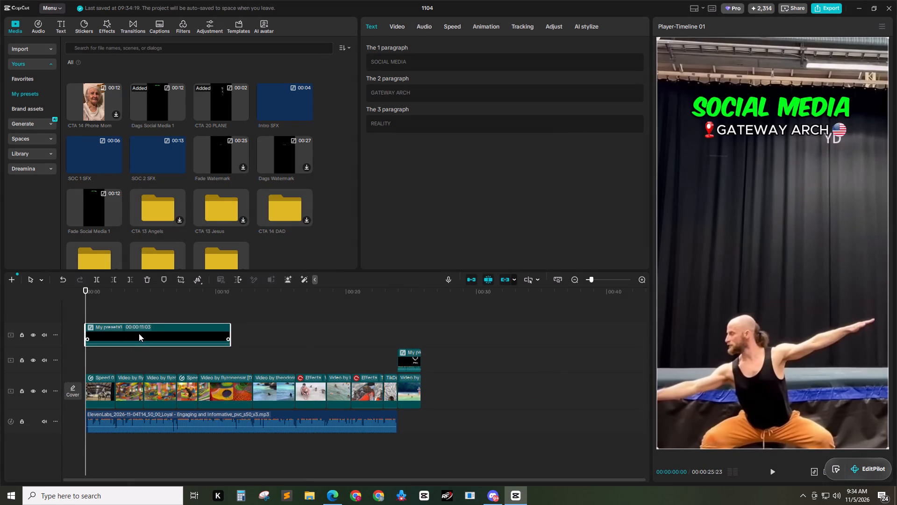
{"action": "left_click_drag", "start_coordinate": [141, 334], "coordinate": [150, 338]}
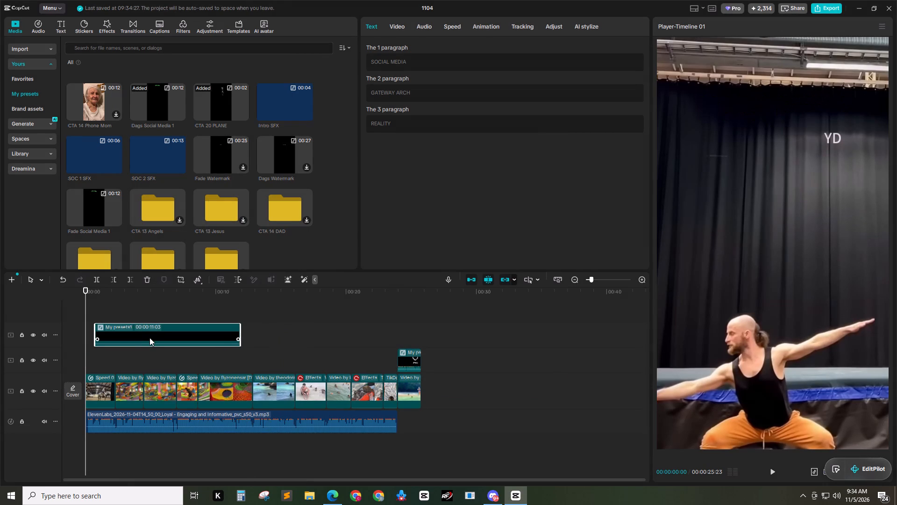
{"action": "left_click_drag", "start_coordinate": [148, 338], "coordinate": [143, 338]}
{"action": "key", "text": "alt+shift+g"}
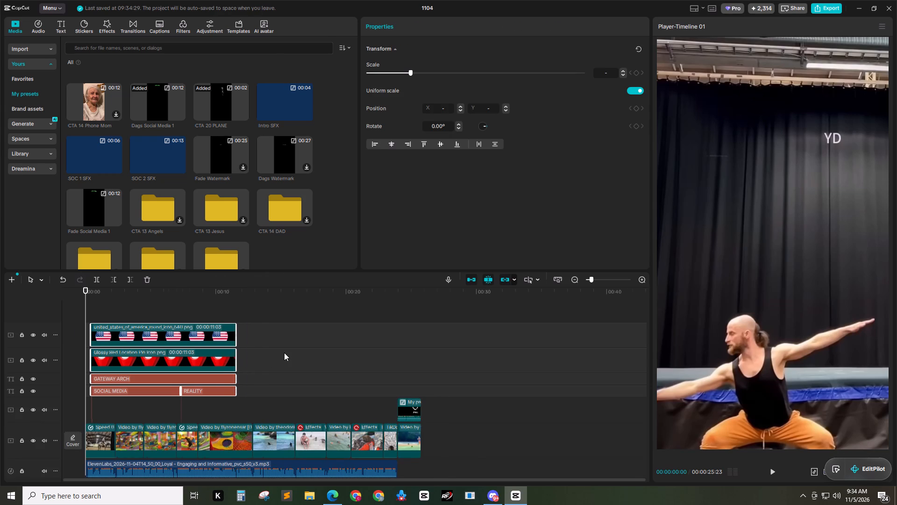
Extend the flag, pin, GATEWAY ARCH and REALITY layers to the end of the net playground clips, at about 00:12:25.
{"action": "scroll", "coordinate": [284, 353], "scroll_direction": "up", "scroll_amount": 2, "text": "ctrl"}
{"action": "left_click_drag", "start_coordinate": [281, 322], "coordinate": [188, 408]}
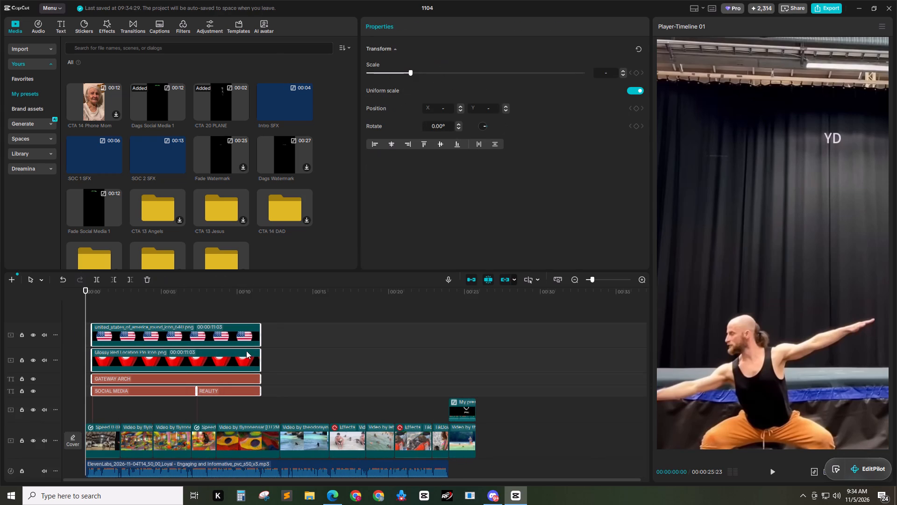
{"action": "left_click_drag", "start_coordinate": [261, 336], "coordinate": [279, 339]}
{"action": "left_click", "coordinate": [284, 334]}
{"action": "left_click_drag", "start_coordinate": [279, 316], "coordinate": [239, 401]}
{"action": "left_click_drag", "start_coordinate": [262, 333], "coordinate": [279, 336]}
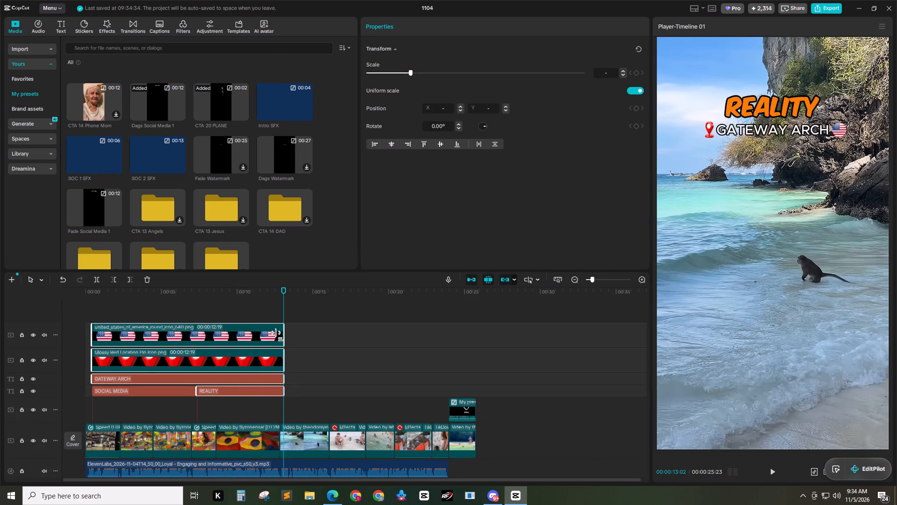
{"action": "left_click_drag", "start_coordinate": [279, 336], "coordinate": [278, 337]}
Copy all the title, pin and flag layers, paste them at 00:12:25, and trim the copies to the voice-over's end.
{"action": "scroll", "coordinate": [303, 346], "scroll_direction": "down", "scroll_amount": 2}
{"action": "left_click", "coordinate": [300, 315]}
{"action": "left_click_drag", "start_coordinate": [286, 290], "coordinate": [254, 295]}
{"action": "left_click_drag", "start_coordinate": [307, 312], "coordinate": [160, 371]}
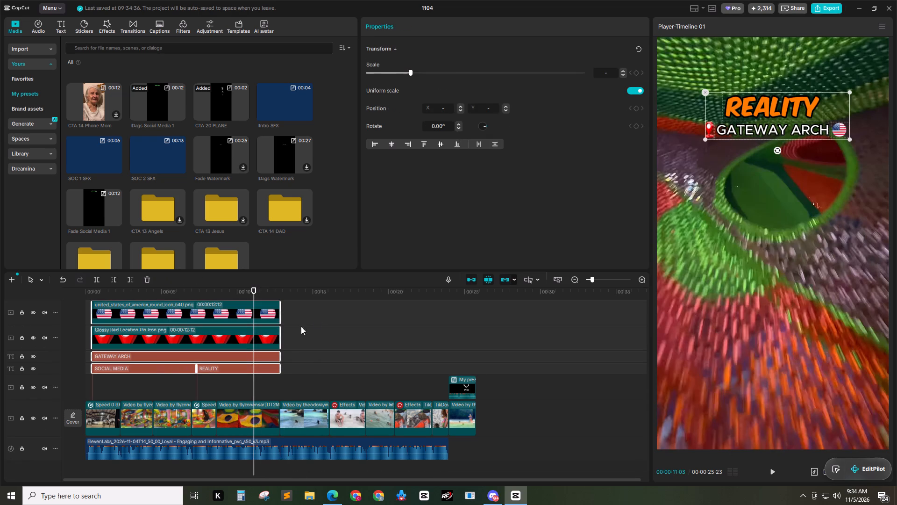
{"action": "left_click", "coordinate": [316, 318]}
{"action": "left_click_drag", "start_coordinate": [326, 309], "coordinate": [148, 381]}
{"action": "key", "text": "ctrl+c"}
{"action": "left_click_drag", "start_coordinate": [312, 290], "coordinate": [283, 294]}
{"action": "key", "text": "ctrl+v"}
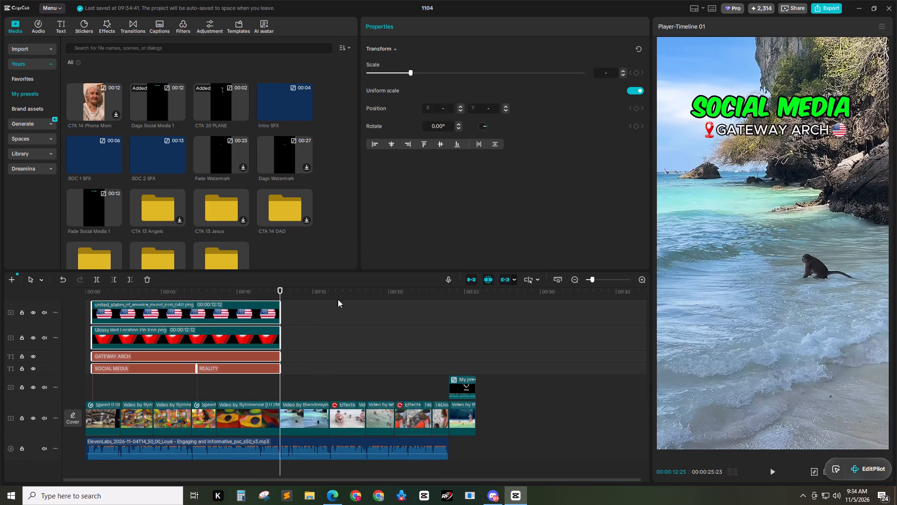
{"action": "left_click_drag", "start_coordinate": [410, 290], "coordinate": [450, 290]}
{"action": "key", "text": "w"}
In the second title set, move the changeover from SOCIAL MEDIA to REALITY earlier, to 00:18:15.
{"action": "left_click_drag", "start_coordinate": [437, 288], "coordinate": [365, 296]}
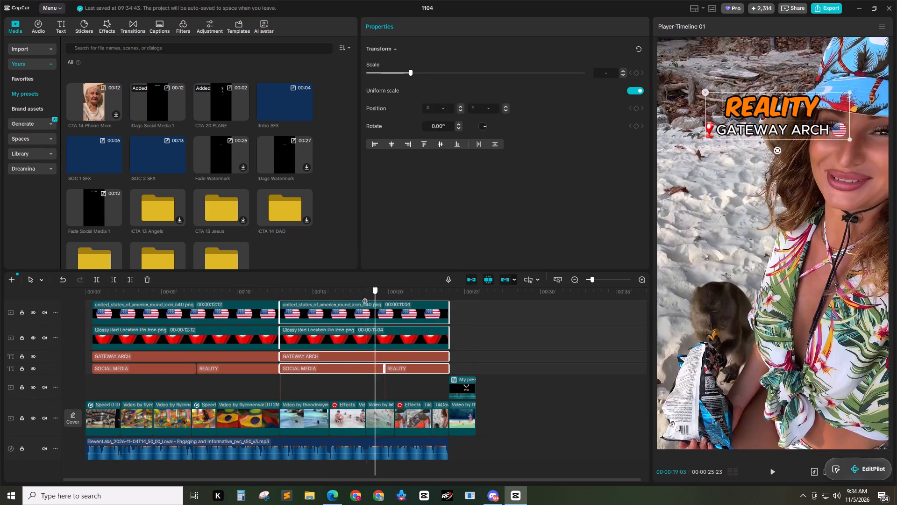
{"action": "left_click_drag", "start_coordinate": [365, 296], "coordinate": [360, 296]}
{"action": "key", "text": "space"}
{"action": "key", "text": "space"}
{"action": "left_click_drag", "start_coordinate": [377, 293], "coordinate": [360, 294]}
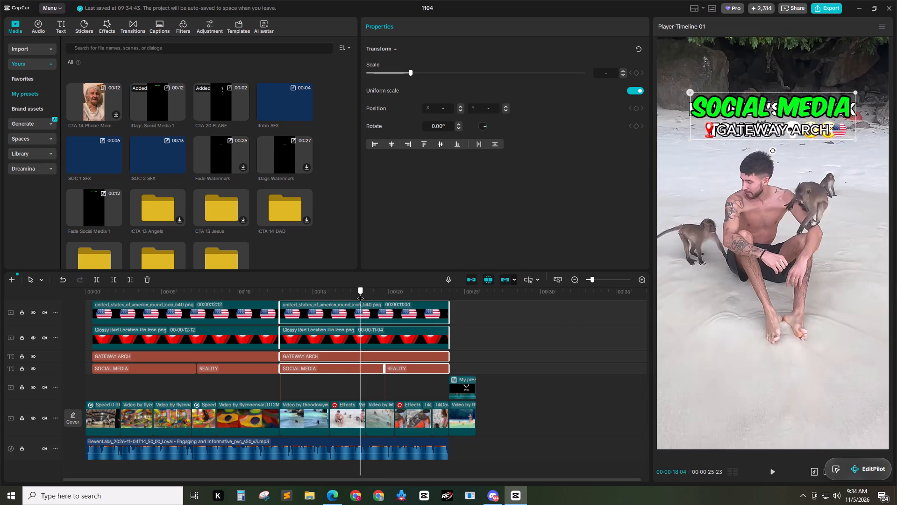
{"action": "left_click_drag", "start_coordinate": [360, 294], "coordinate": [367, 294]}
{"action": "left_click", "coordinate": [368, 367]}
{"action": "key", "text": "w"}
{"action": "left_click", "coordinate": [400, 370]}
{"action": "left_click_drag", "start_coordinate": [384, 369], "coordinate": [317, 373]}
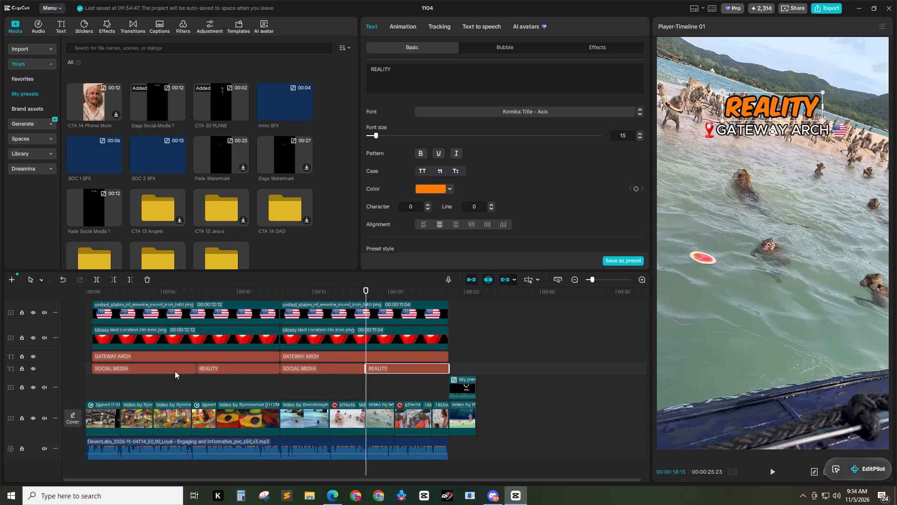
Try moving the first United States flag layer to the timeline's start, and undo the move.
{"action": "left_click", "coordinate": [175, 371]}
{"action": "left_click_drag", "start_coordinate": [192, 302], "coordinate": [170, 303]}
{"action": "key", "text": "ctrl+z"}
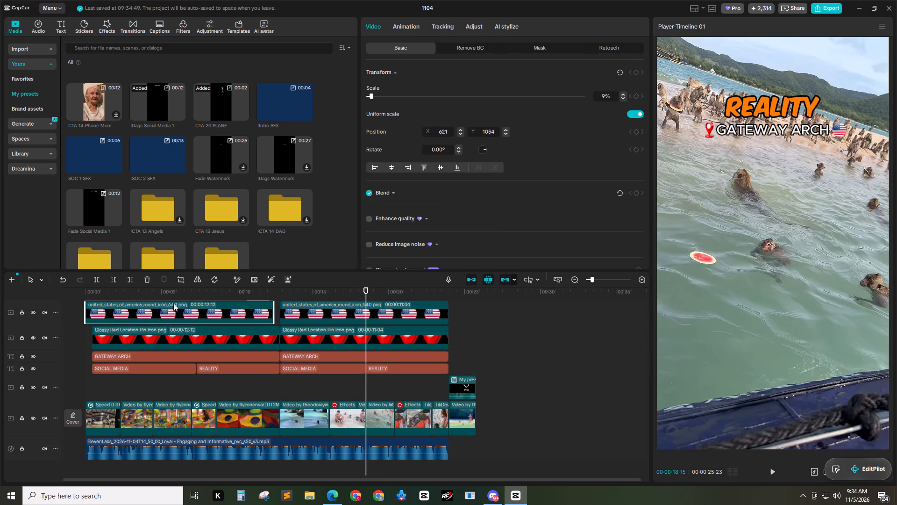
In the first title set, move the changeover from SOCIAL MEDIA to REALITY earlier, to 00:07:00.
{"action": "left_click_drag", "start_coordinate": [188, 291], "coordinate": [175, 292]}
{"action": "key", "text": "space"}
{"action": "key", "text": "space"}
{"action": "left_click", "coordinate": [188, 293]}
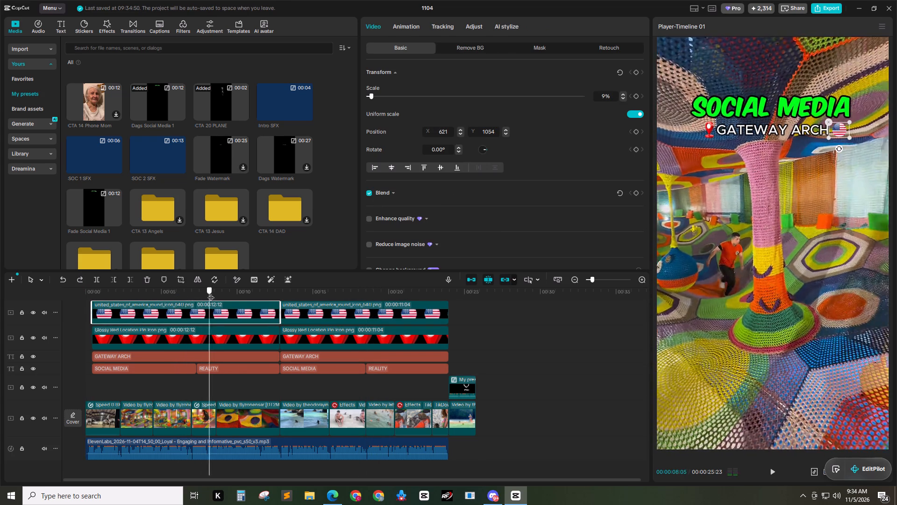
{"action": "left_click", "coordinate": [184, 364]}
{"action": "key", "text": "w"}
{"action": "left_click", "coordinate": [208, 368]}
{"action": "left_click_drag", "start_coordinate": [198, 368], "coordinate": [156, 371]}
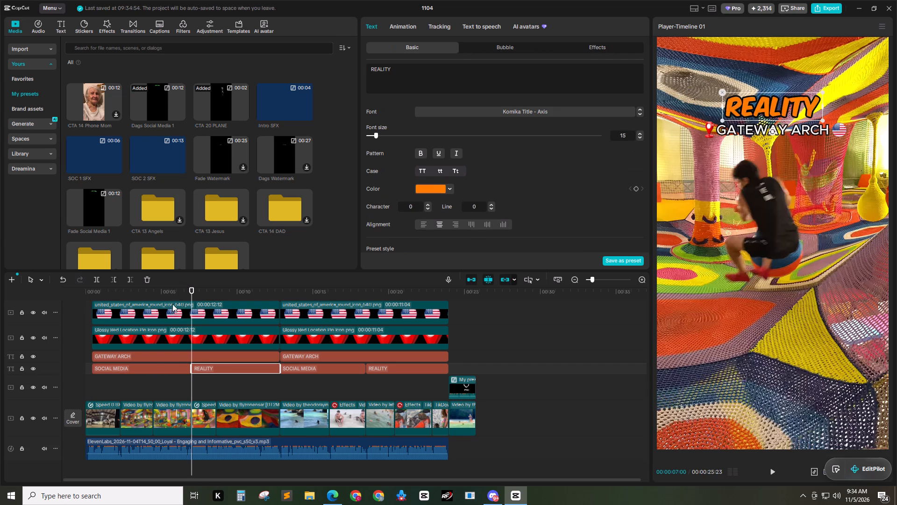
Change the first GATEWAY ARCH title's text to FANTASY LABYRINTH.
{"action": "left_click", "coordinate": [173, 297]}
{"action": "left_click", "coordinate": [196, 357]}
{"action": "left_click", "coordinate": [501, 67]}
{"action": "left_click", "coordinate": [497, 80]}
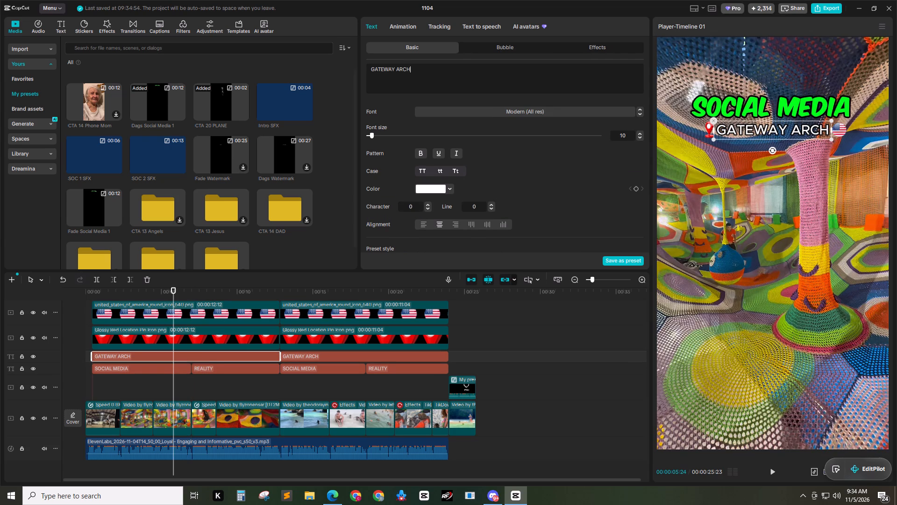
{"action": "type", "text": "FANTASY LABYRINTH"}
Change the second GATEWAY ARCH title's text to MONKEY BEACH.
{"action": "left_click", "coordinate": [326, 356]}
{"action": "left_click", "coordinate": [460, 80]}
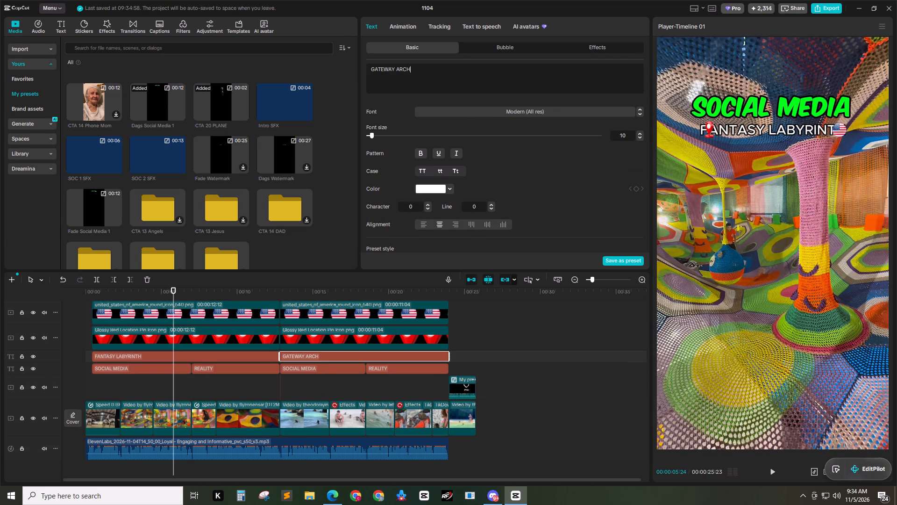
{"action": "key", "text": "ctrl+a"}
{"action": "type", "text": "MONKEY BEACH"}
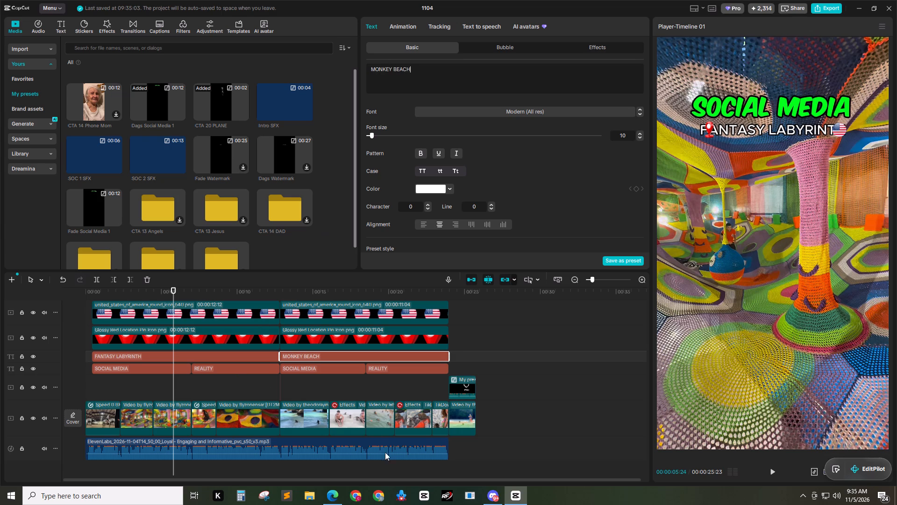
Open freeflagicons.com in a new Microsoft Edge tab, and switch to Sublime Text.
{"action": "left_click", "coordinate": [288, 490]}
{"action": "left_click", "coordinate": [329, 492]}
{"action": "left_click", "coordinate": [384, 0]}
{"action": "key", "text": "ctrl+t"}
{"action": "type", "text": "fr"}
{"action": "key", "text": "Return"}
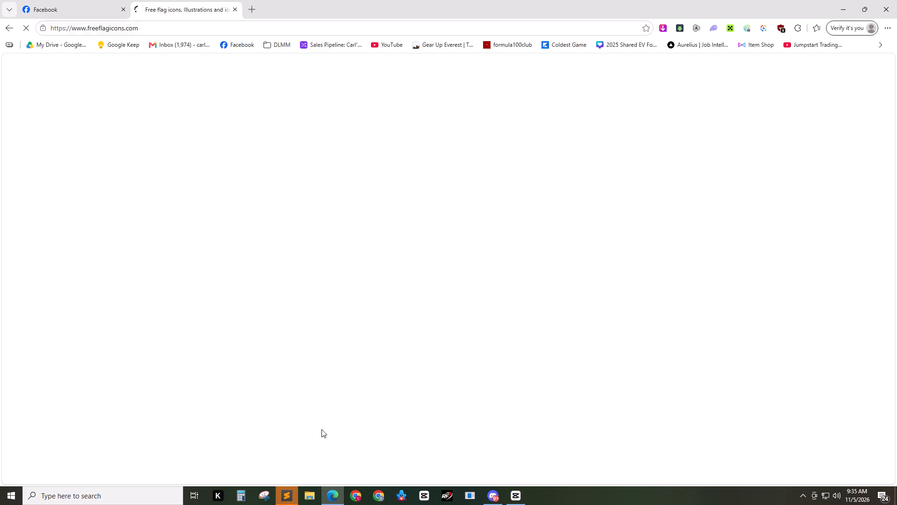
{"action": "left_click", "coordinate": [290, 496]}
{"action": "left_click", "coordinate": [406, 0]}
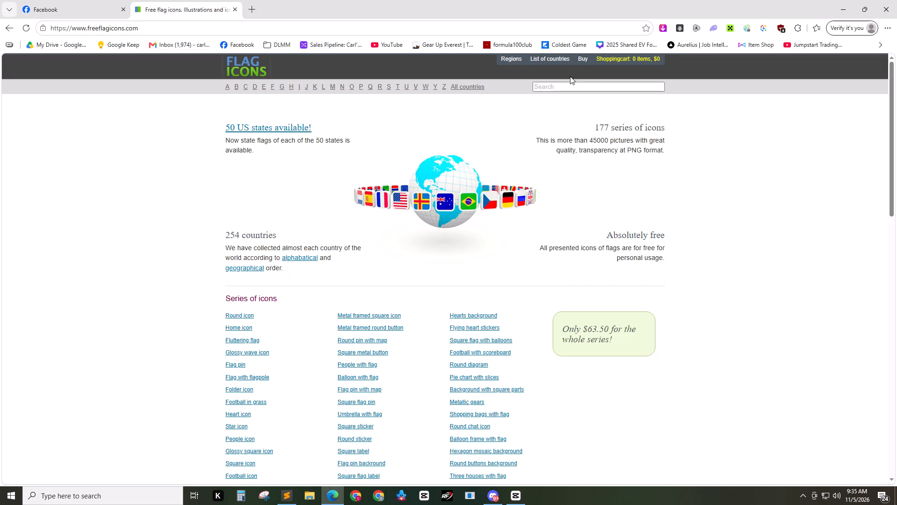
Search the flag site for malaysia and open the Malaysian round flag icon in a separate browser tab.
{"action": "left_click", "coordinate": [572, 91]}
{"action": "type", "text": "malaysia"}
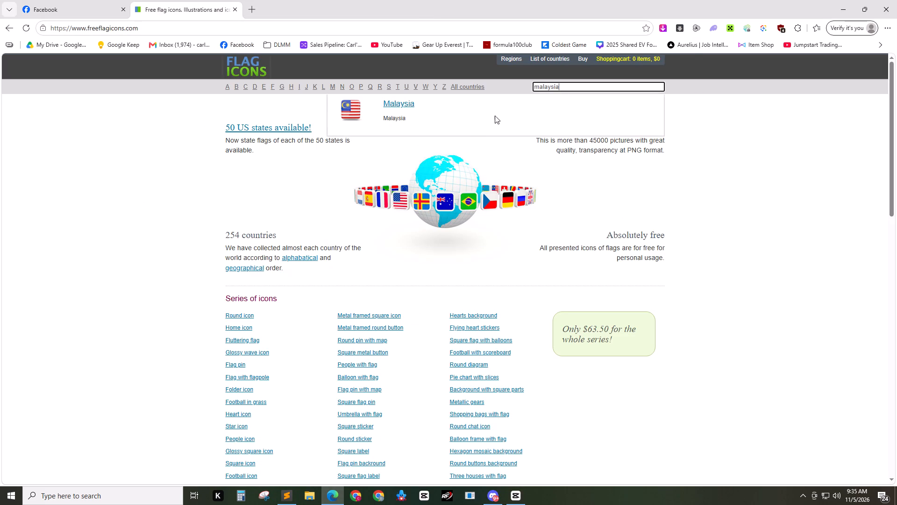
{"action": "left_click", "coordinate": [404, 111]}
{"action": "left_click", "coordinate": [403, 105]}
{"action": "left_click", "coordinate": [400, 0]}
{"action": "left_click", "coordinate": [562, 86]}
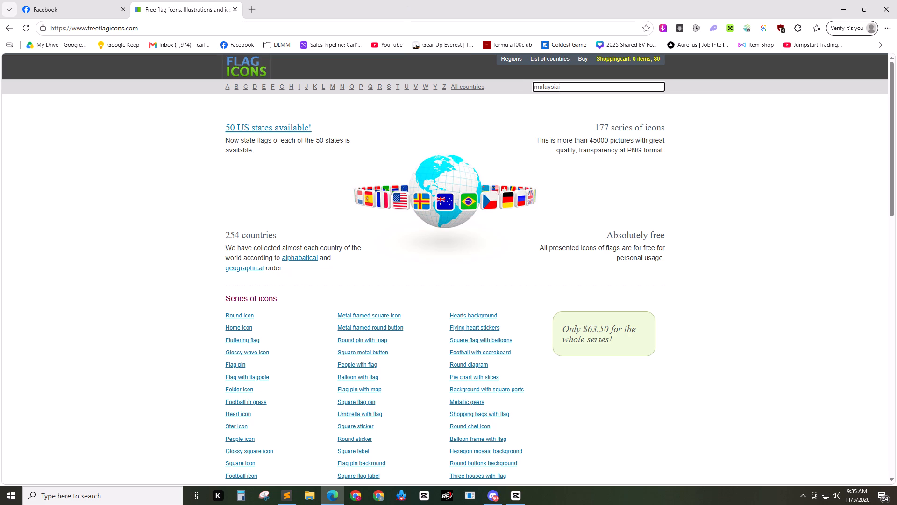
{"action": "left_click", "coordinate": [404, 102]}
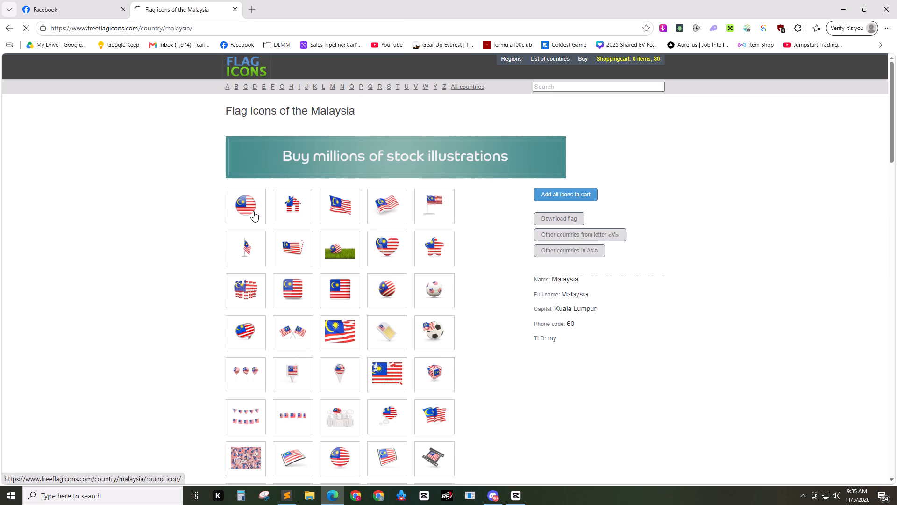
{"action": "middle_click", "coordinate": [231, 199]}
Search the flag site for thailand and open the Thai round flag icon.
{"action": "left_click", "coordinate": [598, 91]}
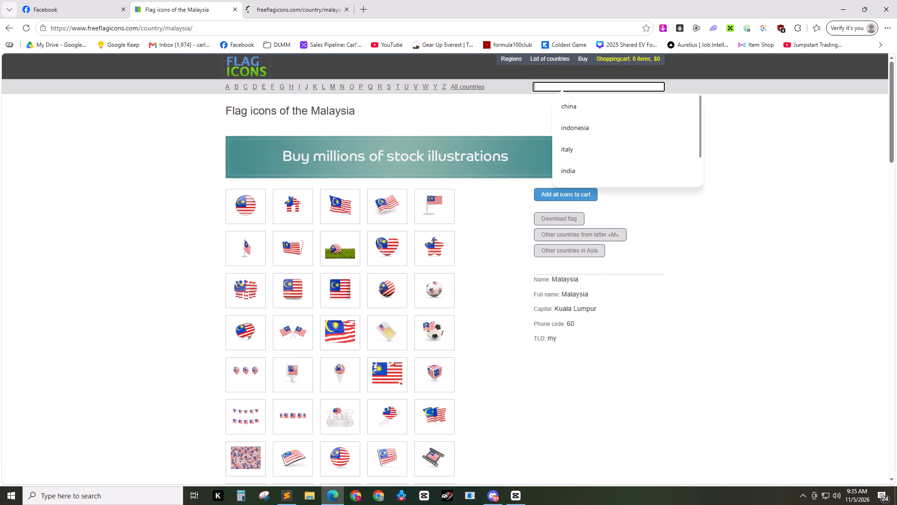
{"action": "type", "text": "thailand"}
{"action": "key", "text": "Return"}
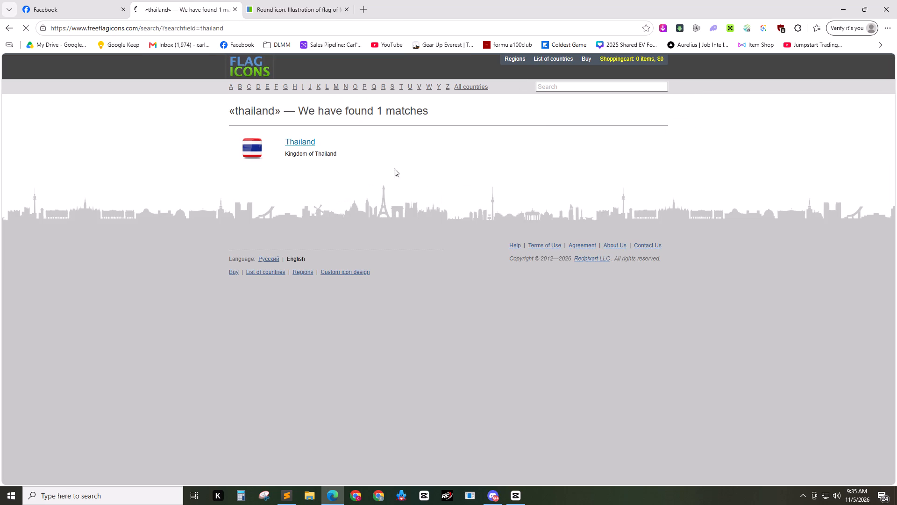
{"action": "left_click", "coordinate": [254, 152]}
{"action": "left_click", "coordinate": [296, 138]}
{"action": "left_click", "coordinate": [259, 203]}
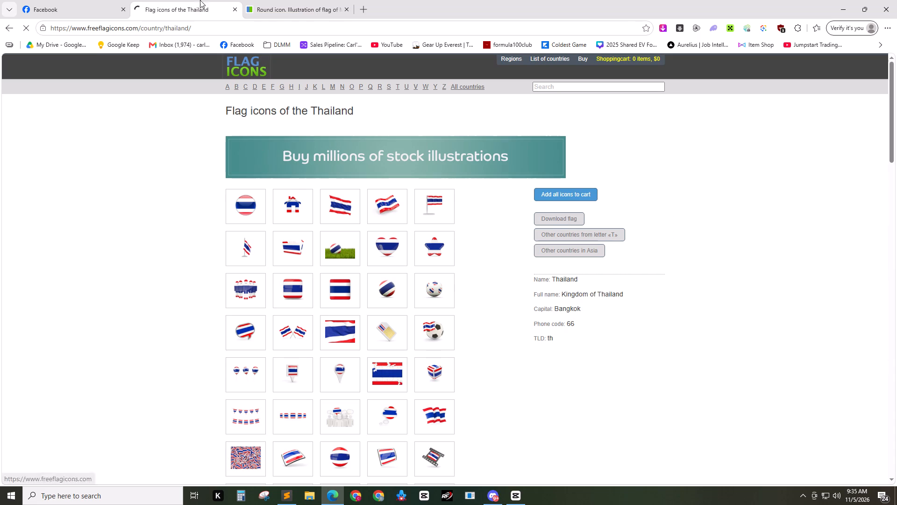
Open the non-commercial download pages for the Malaysian and Thai round flag icons in their two tabs.
{"action": "left_click_drag", "start_coordinate": [193, 0], "coordinate": [294, 0]}
{"action": "left_click", "coordinate": [196, 0]}
{"action": "left_click", "coordinate": [402, 393]}
{"action": "key", "text": "ctrl+Tab"}
{"action": "left_click", "coordinate": [396, 396]}
{"action": "key", "text": "ctrl+Tab"}
{"action": "left_click", "coordinate": [194, 0]}
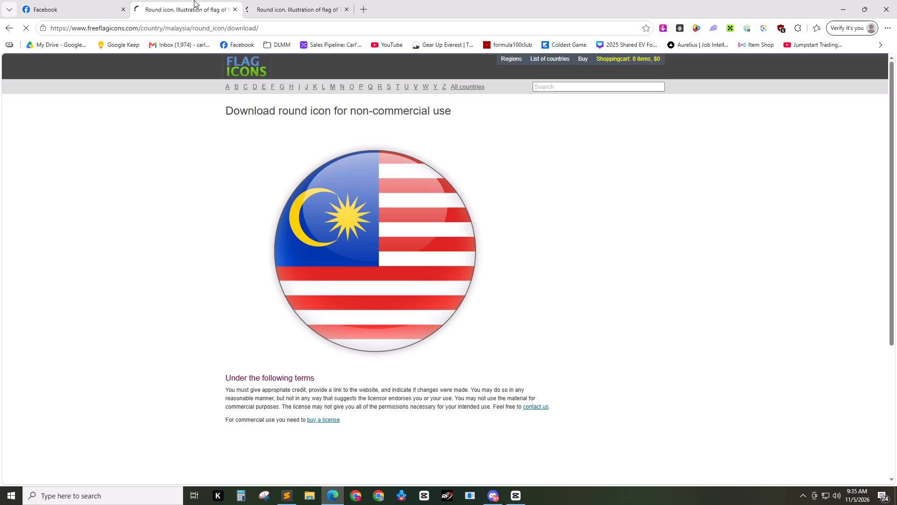
Download the Malaysian and Thai round flag icons at 640 px and close both flag tabs.
{"action": "scroll", "coordinate": [409, 372], "scroll_direction": "down", "scroll_amount": 3}
{"action": "left_click", "coordinate": [325, 417]}
{"action": "key", "text": "ctrl+Tab"}
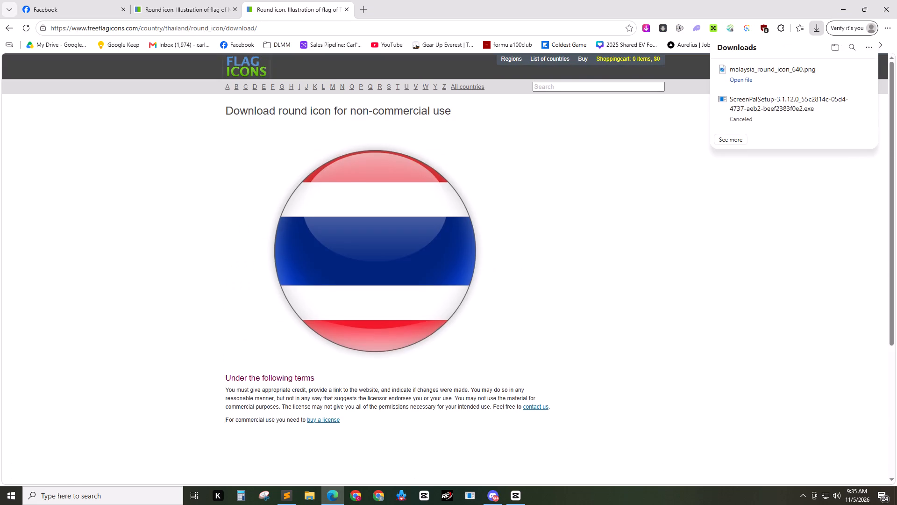
{"action": "scroll", "coordinate": [373, 405], "scroll_direction": "down", "scroll_amount": 5}
{"action": "left_click", "coordinate": [338, 373]}
{"action": "left_click", "coordinate": [338, 363]}
{"action": "left_click", "coordinate": [324, 0]}
{"action": "right_click", "coordinate": [342, 0]}
{"action": "left_click", "coordinate": [305, 0]}
{"action": "left_click", "coordinate": [194, 0]}
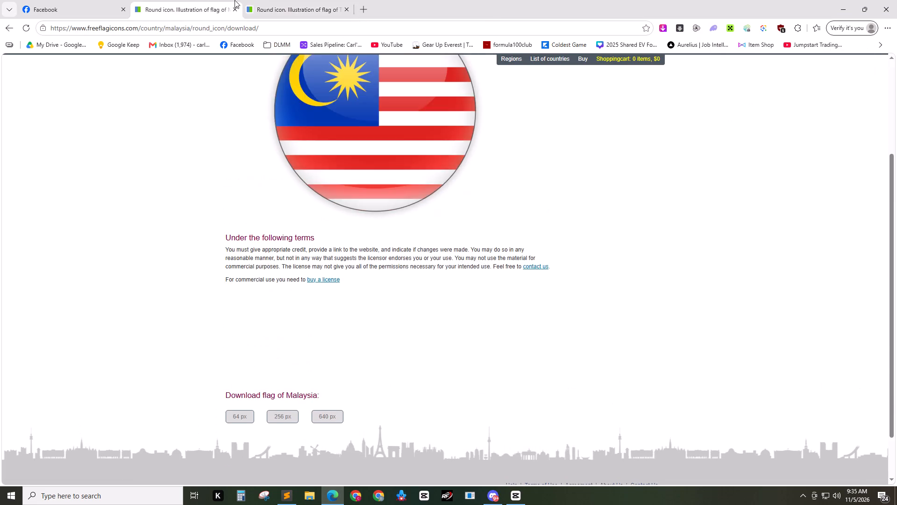
{"action": "left_click", "coordinate": [306, 0]}
{"action": "key", "text": "ctrl+w"}
{"action": "key", "text": "ctrl+w"}
Switch to CapCut and import thailand_round_icon_640 (1).png and malaysia_round_icon_640.png from Downloads into project 1104.
{"action": "left_click", "coordinate": [506, 496]}
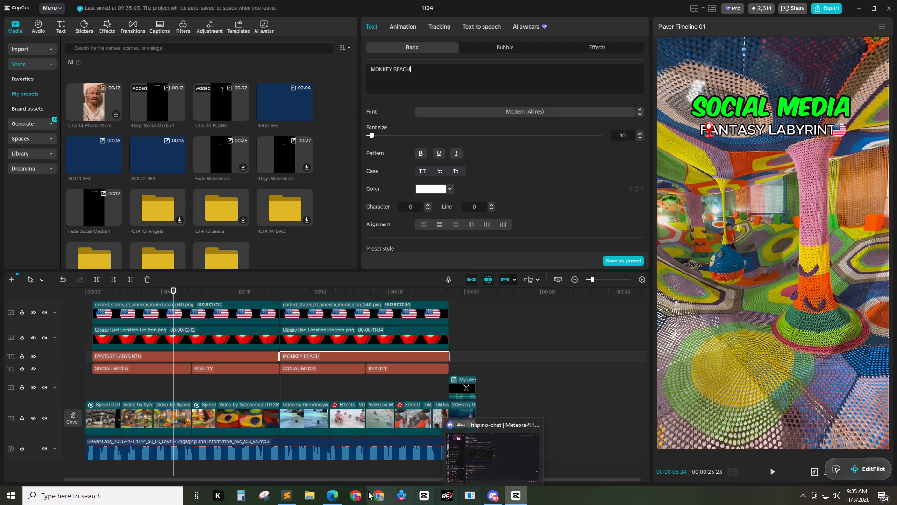
{"action": "left_click", "coordinate": [322, 245]}
{"action": "key", "text": "ctrl+i"}
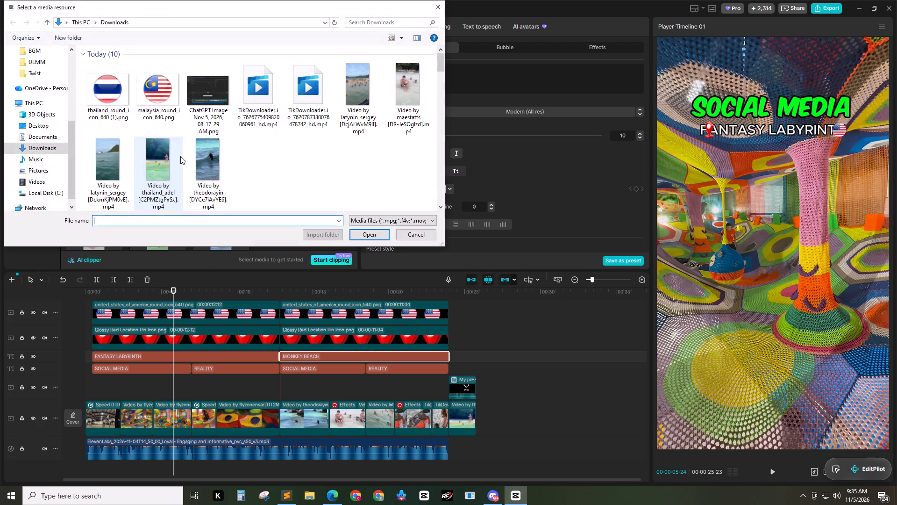
{"action": "left_click_drag", "start_coordinate": [81, 123], "coordinate": [151, 97]}
{"action": "left_click", "coordinate": [364, 234]}
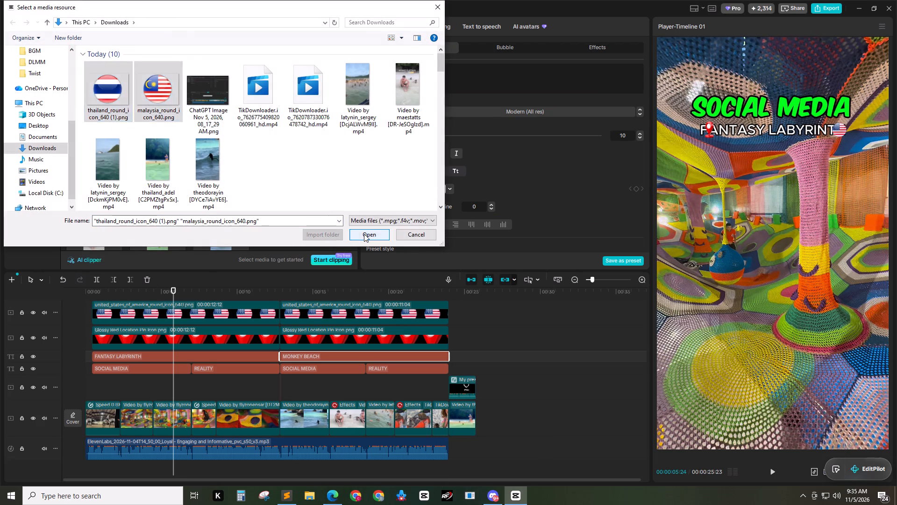
Place the Thai round flag image on a new timeline track above the US flag clips, starting at about 7 seconds.
{"action": "left_click_drag", "start_coordinate": [282, 163], "coordinate": [254, 210]}
{"action": "scroll", "coordinate": [274, 362], "scroll_direction": "up", "scroll_amount": 2}
{"action": "left_click_drag", "start_coordinate": [282, 162], "coordinate": [188, 305]}
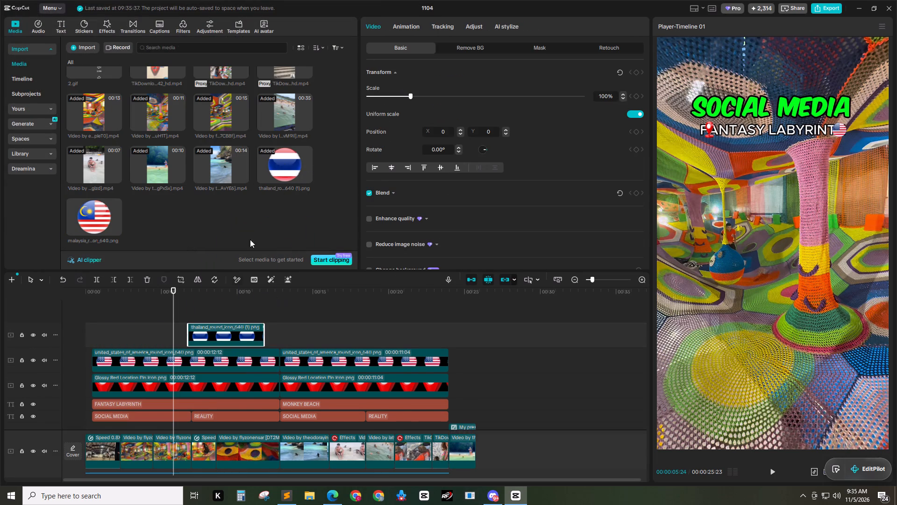
In CapCut, undo the Thailand flag placement and place both the Thailand and Malaysia flag images on a track above the United States flags.
{"action": "key", "text": "ctrl+z"}
{"action": "left_click", "coordinate": [93, 218], "text": "ctrl"}
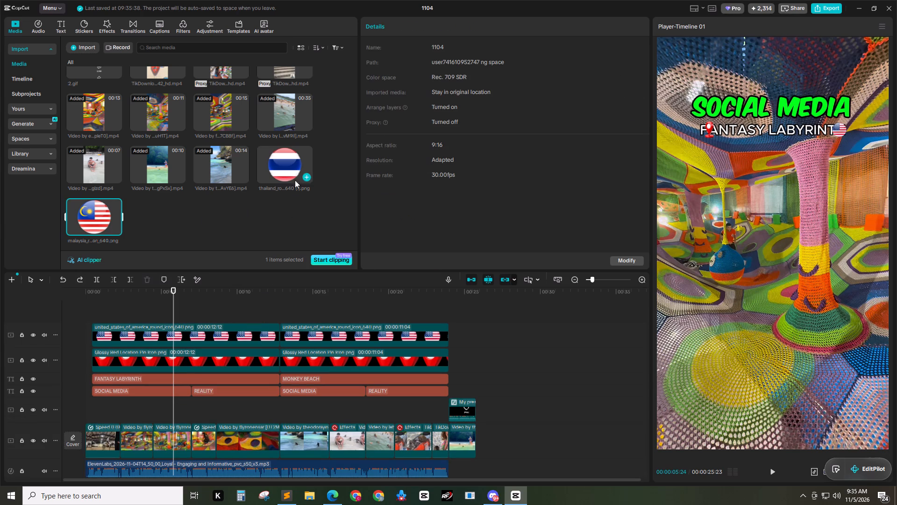
{"action": "left_click", "coordinate": [292, 171], "text": "ctrl"}
{"action": "left_click_drag", "start_coordinate": [278, 166], "coordinate": [184, 311]}
{"action": "left_click", "coordinate": [228, 330]}
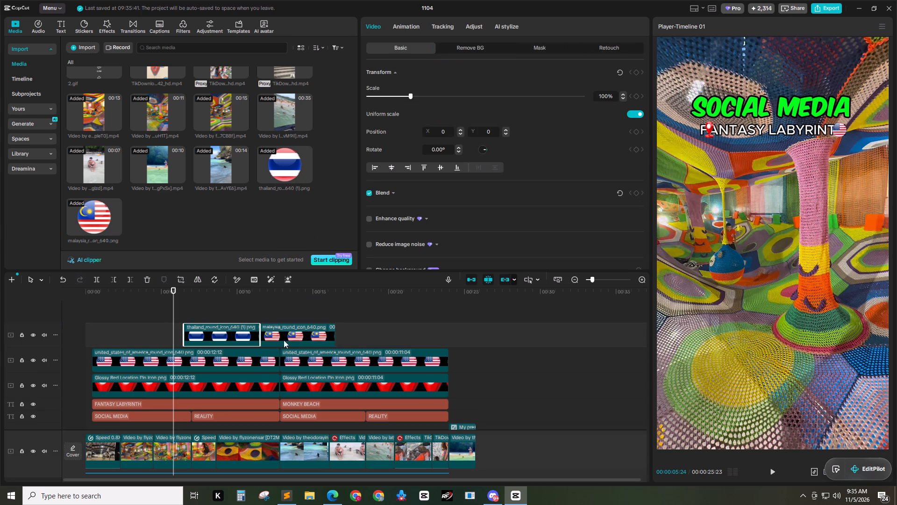
Place the Malaysia flag at the timeline's start and the Thailand flag at the start of the MONKEY BEACH title.
{"action": "left_click_drag", "start_coordinate": [292, 338], "coordinate": [135, 329]}
{"action": "left_click", "coordinate": [211, 342]}
{"action": "left_click_drag", "start_coordinate": [219, 334], "coordinate": [344, 344]}
{"action": "key", "text": "ctrl+z"}
{"action": "left_click", "coordinate": [226, 337]}
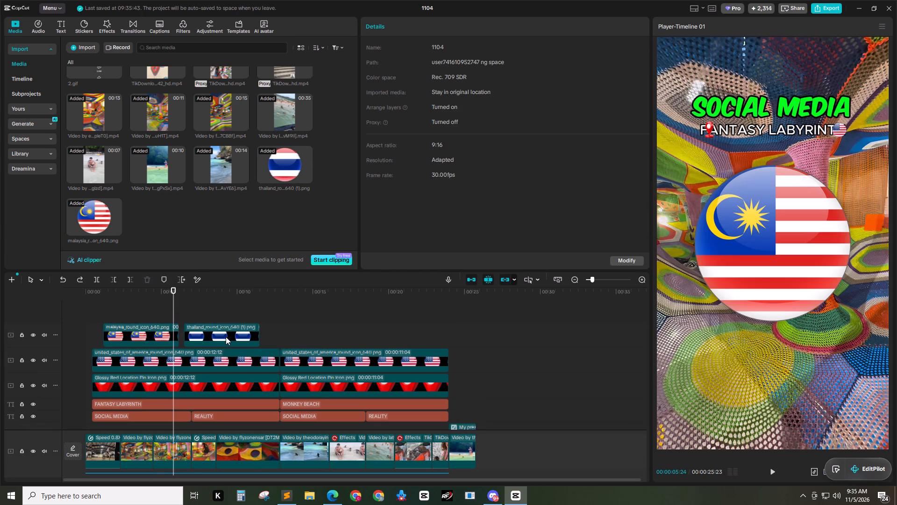
{"action": "left_click_drag", "start_coordinate": [226, 334], "coordinate": [321, 336]}
{"action": "left_click", "coordinate": [152, 334]}
{"action": "left_click_drag", "start_coordinate": [144, 337], "coordinate": [70, 335]}
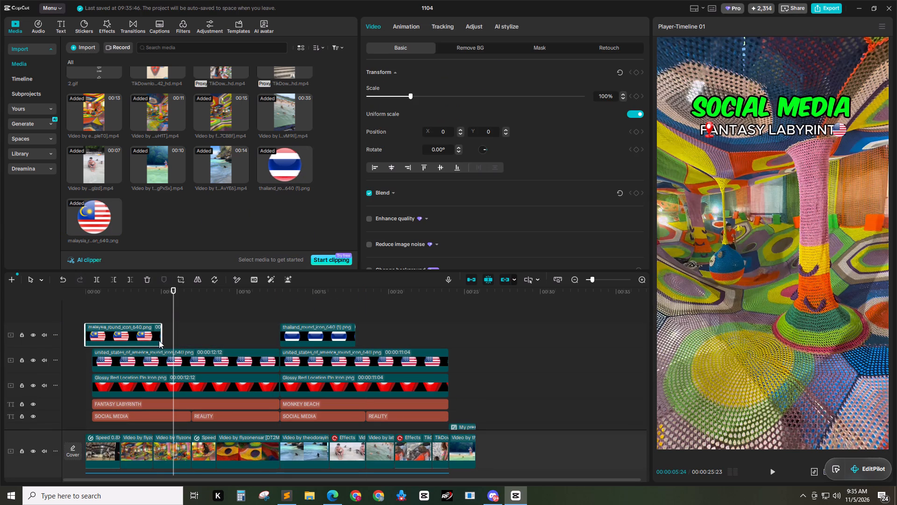
Extend the Malaysia flag to the Thailand flag's start (00:00:12:25 long) and the Thailand flag to the MONKEY BEACH title's end (00:00:11:04 long).
{"action": "left_click_drag", "start_coordinate": [162, 339], "coordinate": [417, 342]}
{"action": "left_click", "coordinate": [347, 337]}
{"action": "left_click_drag", "start_coordinate": [357, 337], "coordinate": [443, 337]}
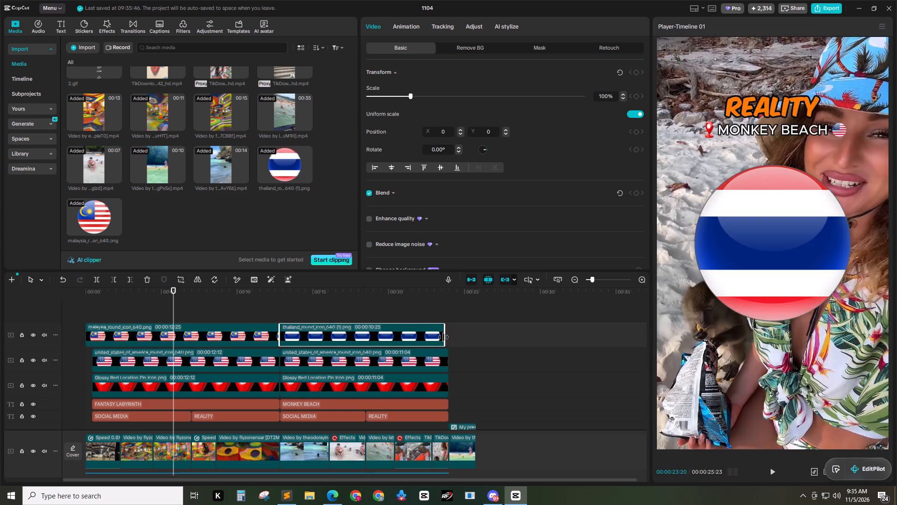
{"action": "left_click_drag", "start_coordinate": [443, 337], "coordinate": [446, 337]}
Set the scale of both the Malaysia and Thailand flags to 9%.
{"action": "left_click", "coordinate": [373, 334]}
{"action": "left_click", "coordinate": [250, 334], "text": "ctrl"}
{"action": "left_click", "coordinate": [606, 97]}
{"action": "key", "text": "ctrl+a"}
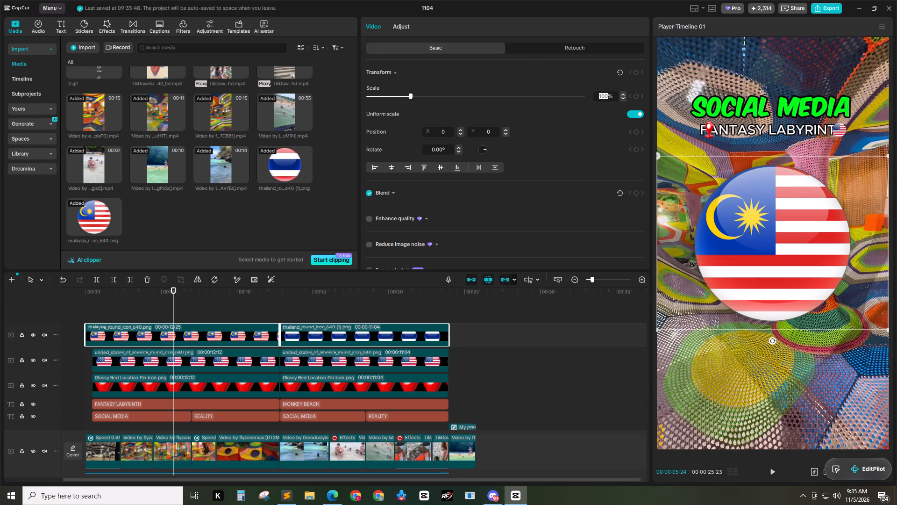
{"action": "key", "text": "9"}
{"action": "key", "text": "Return"}
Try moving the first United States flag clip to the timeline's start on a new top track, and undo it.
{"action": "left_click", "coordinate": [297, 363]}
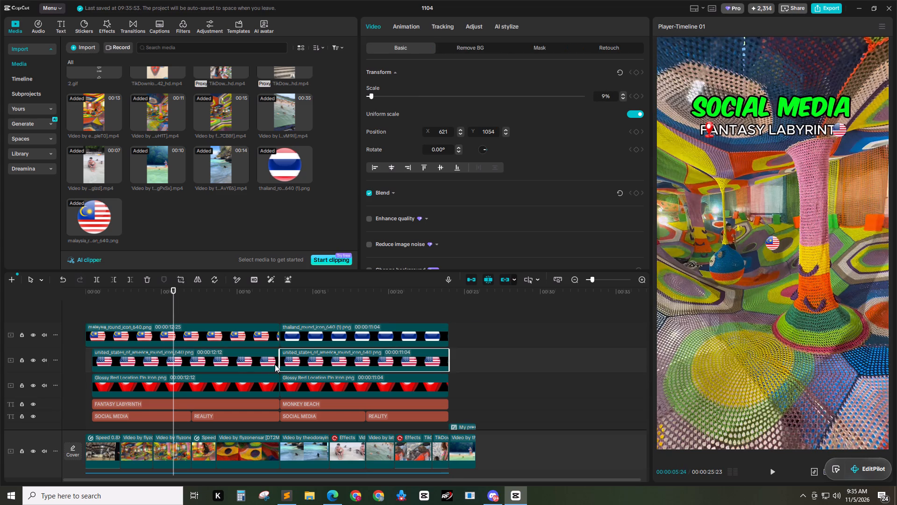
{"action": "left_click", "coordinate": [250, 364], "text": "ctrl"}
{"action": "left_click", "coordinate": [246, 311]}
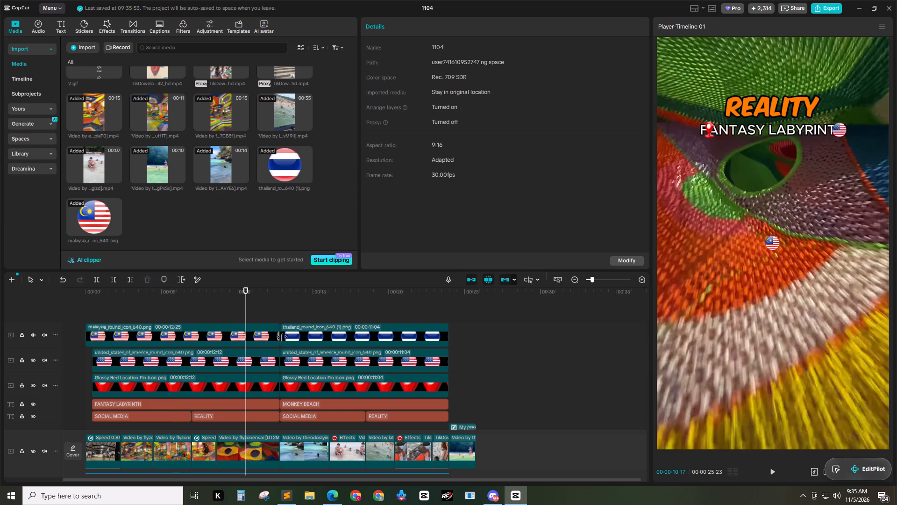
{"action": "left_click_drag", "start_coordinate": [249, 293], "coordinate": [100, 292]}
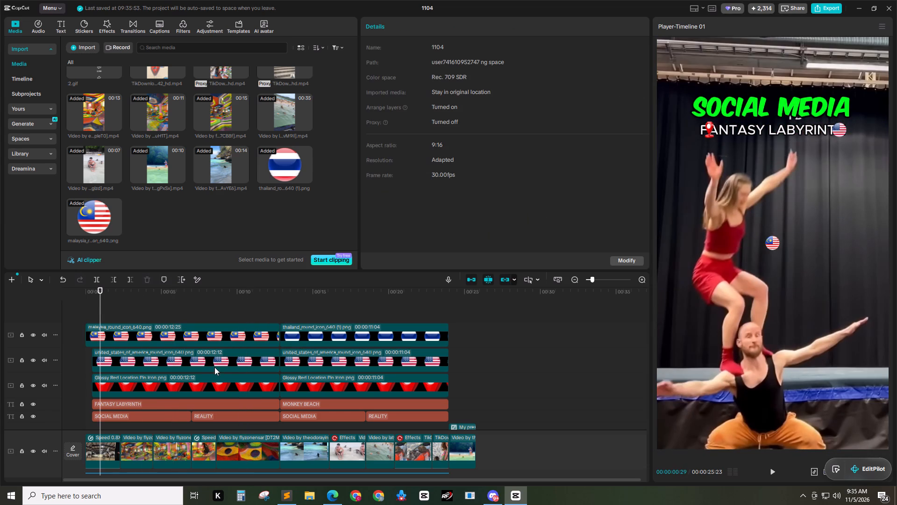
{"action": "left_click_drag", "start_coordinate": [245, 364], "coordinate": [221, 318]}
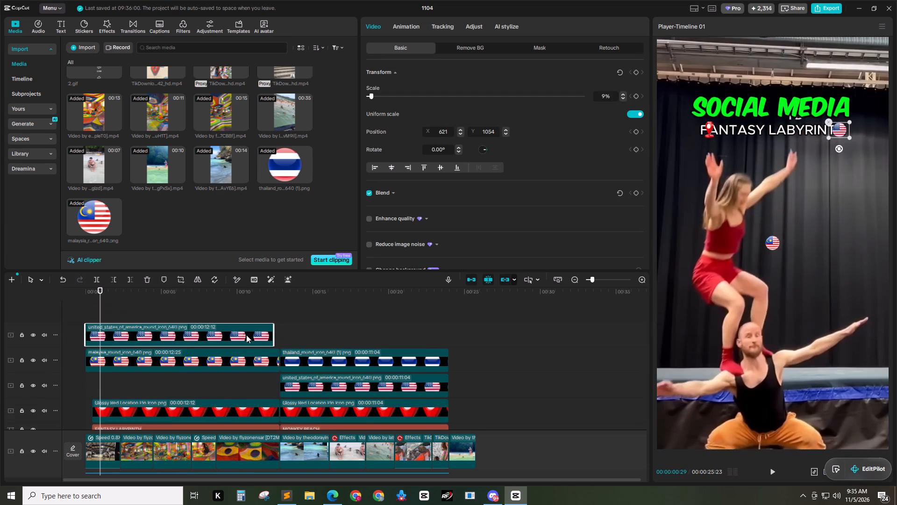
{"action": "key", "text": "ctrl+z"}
Move the first United States flag, its location pin and the FANTASY LABYRINTH, SOCIAL MEDIA and REALITY titles together to the timeline's start.
{"action": "left_click", "coordinate": [159, 385], "text": "ctrl"}
{"action": "left_click", "coordinate": [157, 401], "text": "ctrl"}
{"action": "left_click", "coordinate": [155, 416], "text": "ctrl"}
{"action": "left_click", "coordinate": [217, 420], "text": "ctrl"}
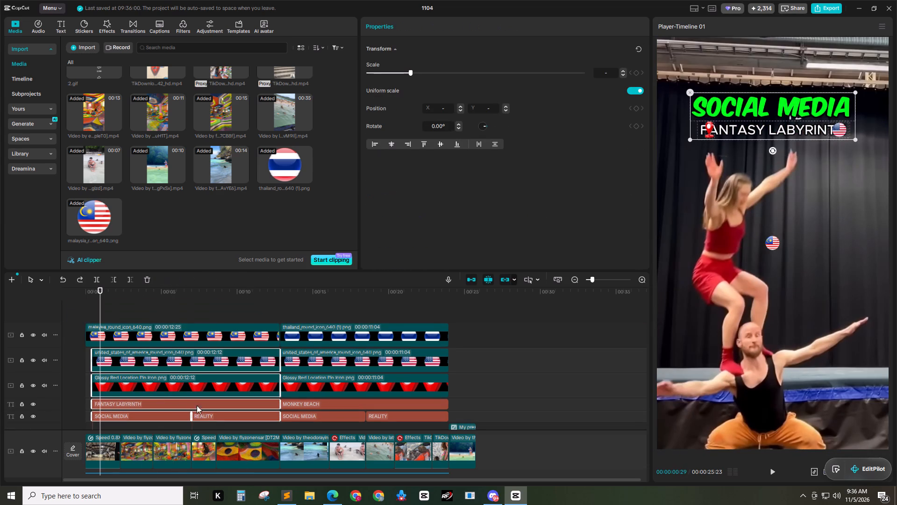
{"action": "left_click_drag", "start_coordinate": [184, 361], "coordinate": [168, 362]}
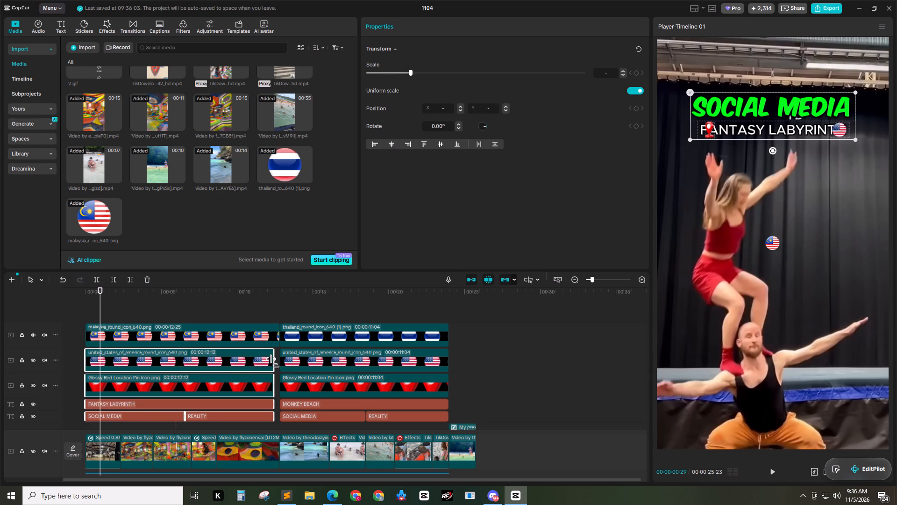
Extend the first United States flag, location pin, FANTASY LABYRINTH and REALITY clips to the start of the MONKEY BEACH title.
{"action": "left_click_drag", "start_coordinate": [274, 362], "coordinate": [292, 361]}
{"action": "left_click", "coordinate": [169, 417], "text": "ctrl"}
{"action": "left_click_drag", "start_coordinate": [275, 368], "coordinate": [331, 368]}
{"action": "left_click", "coordinate": [530, 342]}
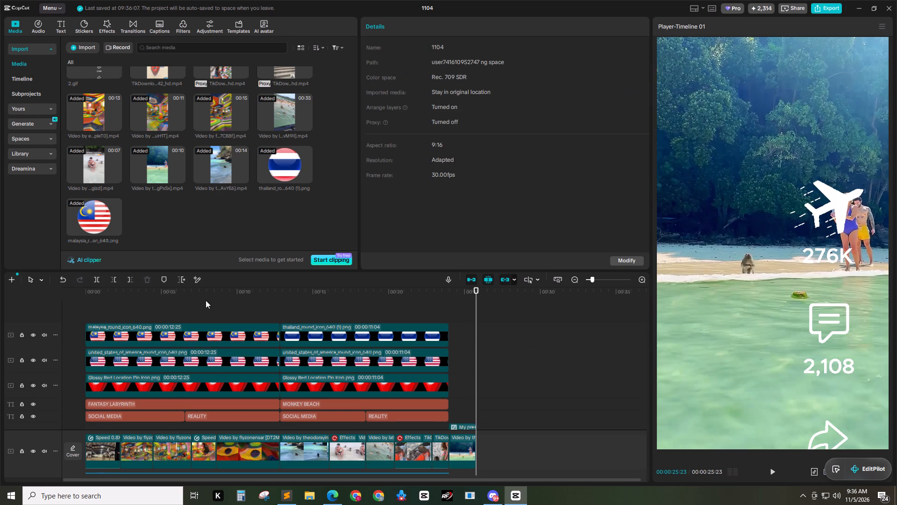
Trim the start of the first REALITY title to 00:00:07:00.
{"action": "left_click_drag", "start_coordinate": [205, 296], "coordinate": [186, 294]}
{"action": "key", "text": "space"}
{"action": "left_click", "coordinate": [195, 290]}
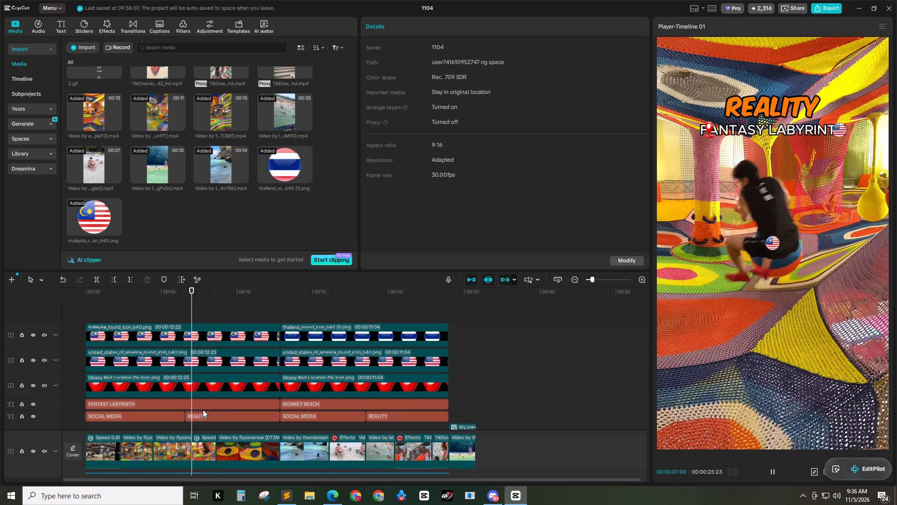
{"action": "left_click", "coordinate": [204, 414]}
{"action": "key", "text": "q"}
Extend the first SOCIAL MEDIA title to the start of the first REALITY title.
{"action": "left_click", "coordinate": [168, 415]}
{"action": "left_click_drag", "start_coordinate": [180, 417], "coordinate": [199, 418]}
{"action": "key", "text": "ctrl+z"}
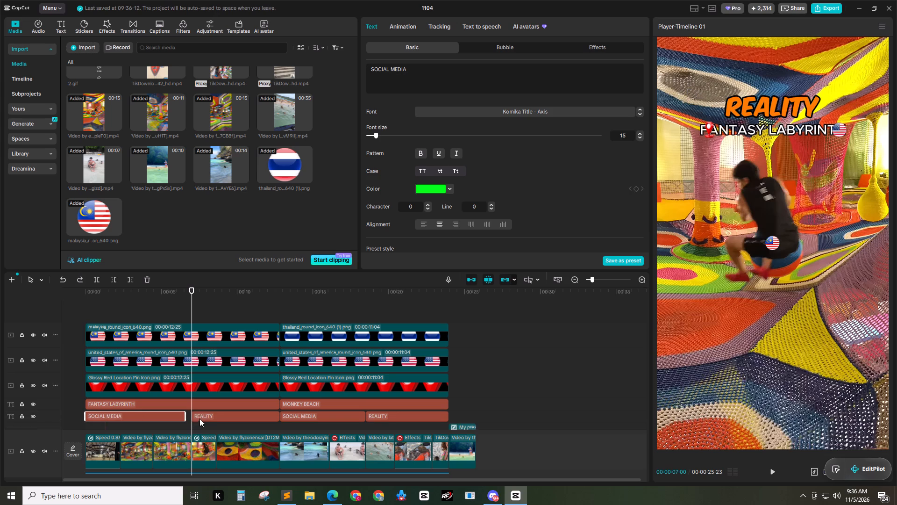
{"action": "left_click", "coordinate": [188, 418]}
{"action": "left_click", "coordinate": [180, 418]}
{"action": "left_click_drag", "start_coordinate": [186, 418], "coordinate": [266, 416]}
{"action": "left_click", "coordinate": [213, 310]}
{"action": "left_click_drag", "start_coordinate": [208, 288], "coordinate": [195, 289]}
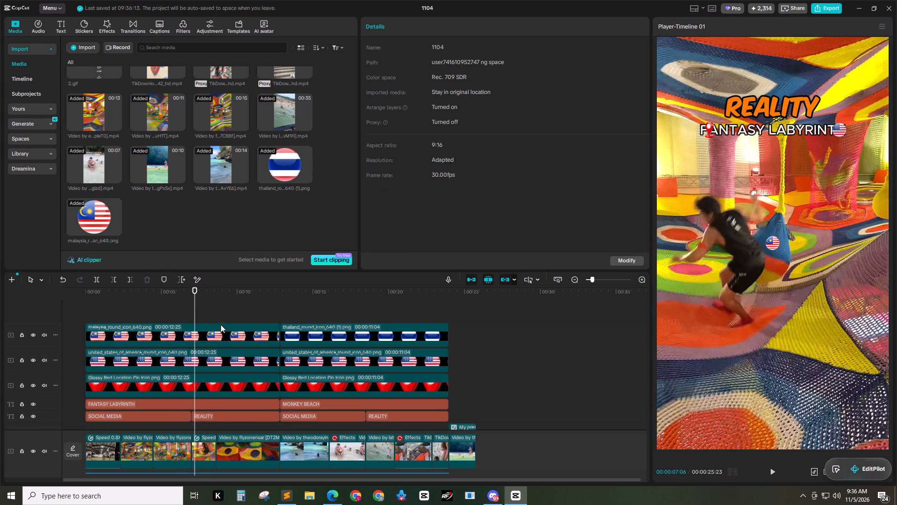
Disable the Malaysia and Thailand flag clips on the top track.
{"action": "left_click_drag", "start_coordinate": [192, 294], "coordinate": [205, 304]}
{"action": "left_click", "coordinate": [206, 334]}
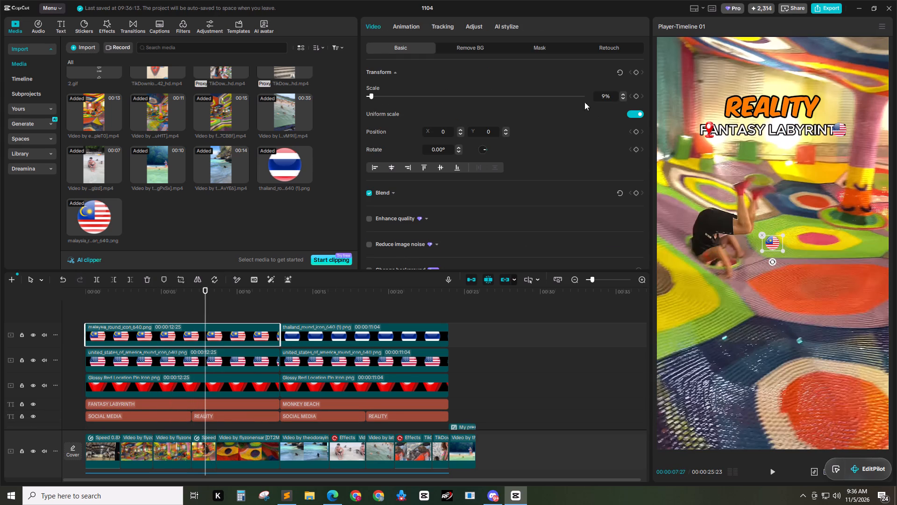
{"action": "left_click", "coordinate": [242, 362]}
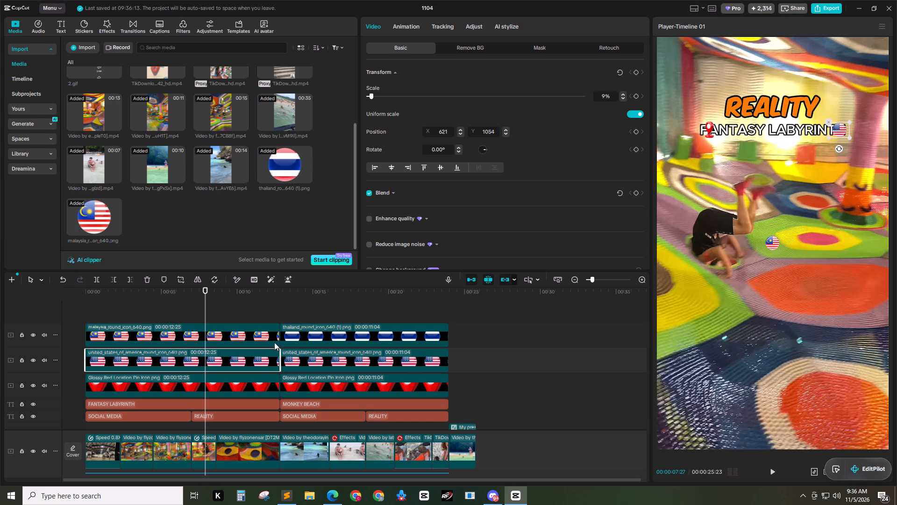
{"action": "left_click", "coordinate": [270, 330]}
{"action": "left_click", "coordinate": [305, 337], "text": "ctrl"}
{"action": "key", "text": "v"}
Adjust the X position of the FANTASY LABYRINTH United States flag, trying 680 and 740 before setting it to 780.
{"action": "left_click", "coordinate": [260, 365]}
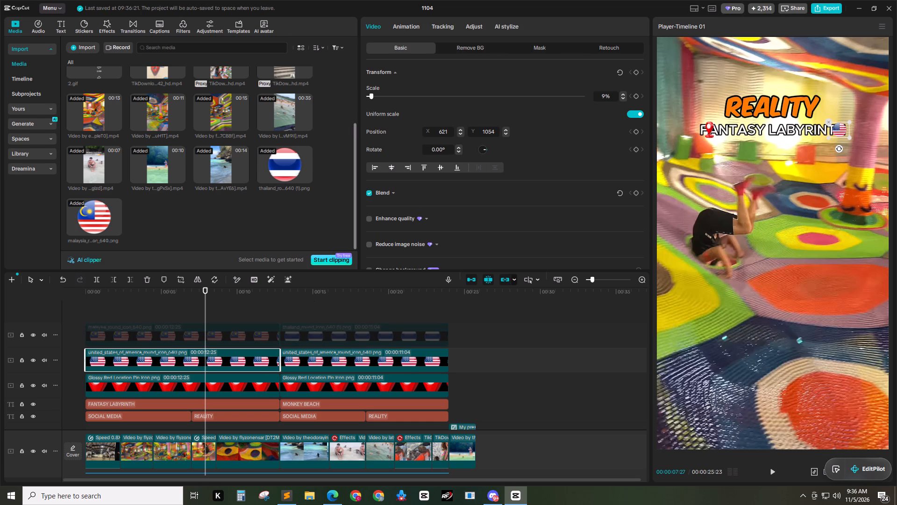
{"action": "left_click", "coordinate": [448, 130]}
{"action": "key", "text": "ctrl+a"}
{"action": "type", "text": "680"}
{"action": "key", "text": "Return"}
{"action": "left_click_drag", "start_coordinate": [451, 130], "coordinate": [389, 131]}
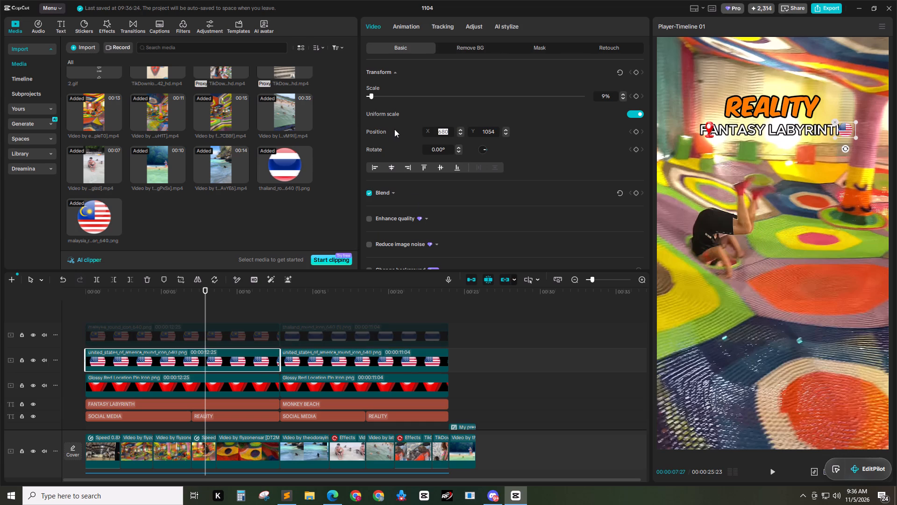
{"action": "type", "text": "740"}
{"action": "key", "text": "Return"}
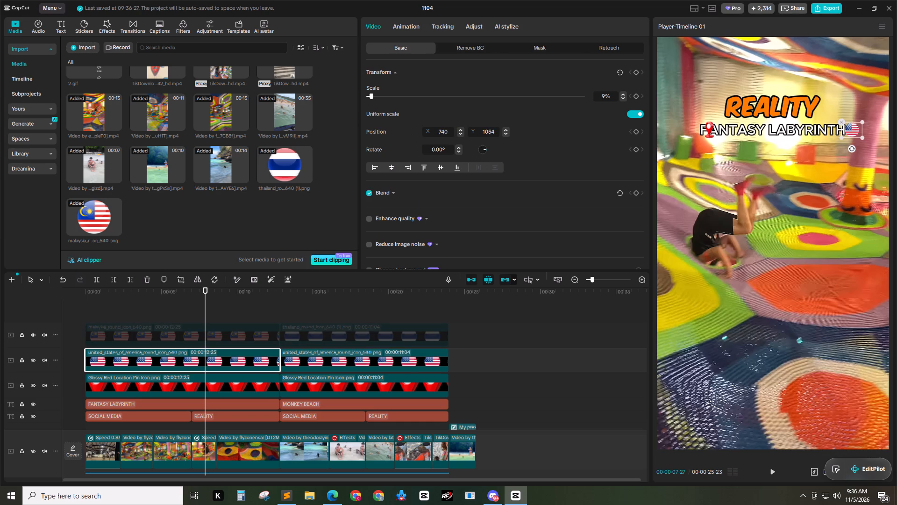
{"action": "left_click_drag", "start_coordinate": [450, 132], "coordinate": [420, 132]}
{"action": "key", "text": "7"}
{"action": "type", "text": "80"}
{"action": "key", "text": "Return"}
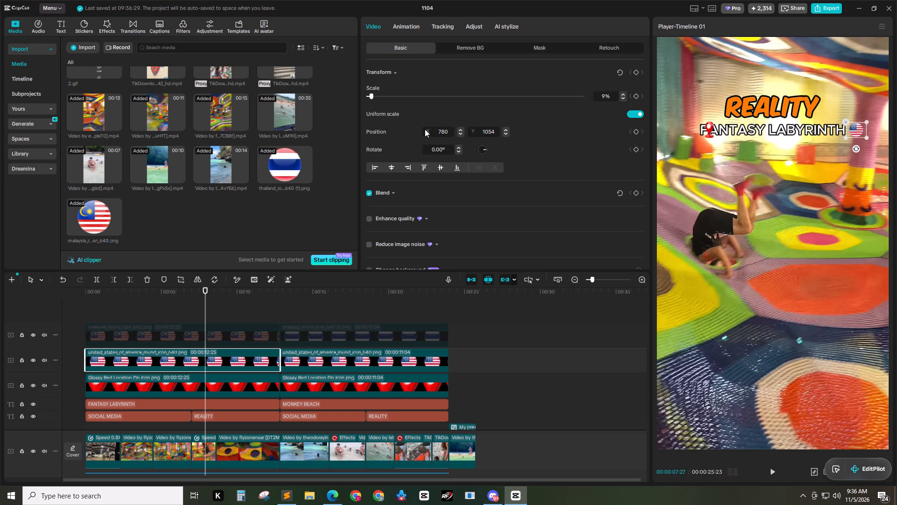
Adjust the X position of the FANTASY LABYRINTH location pin, trying -670, -730 and -760 before setting it to -750.
{"action": "left_click", "coordinate": [249, 377]}
{"action": "left_click_drag", "start_coordinate": [449, 131], "coordinate": [441, 132]}
{"action": "type", "text": "670"}
{"action": "key", "text": "Return"}
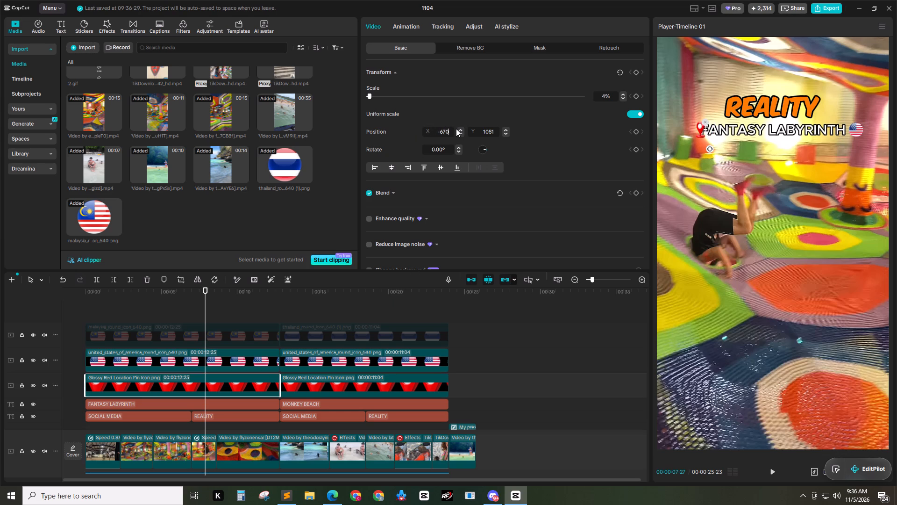
{"action": "left_click", "coordinate": [452, 130]}
{"action": "left_click_drag", "start_coordinate": [451, 130], "coordinate": [444, 131]}
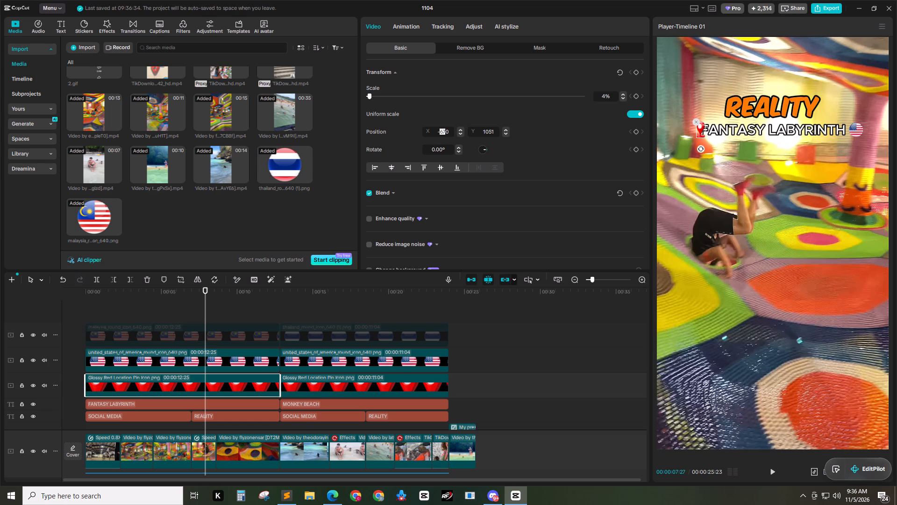
{"action": "type", "text": "73"}
{"action": "key", "text": "Return"}
{"action": "left_click", "coordinate": [445, 132]}
{"action": "key", "text": "BackSpace"}
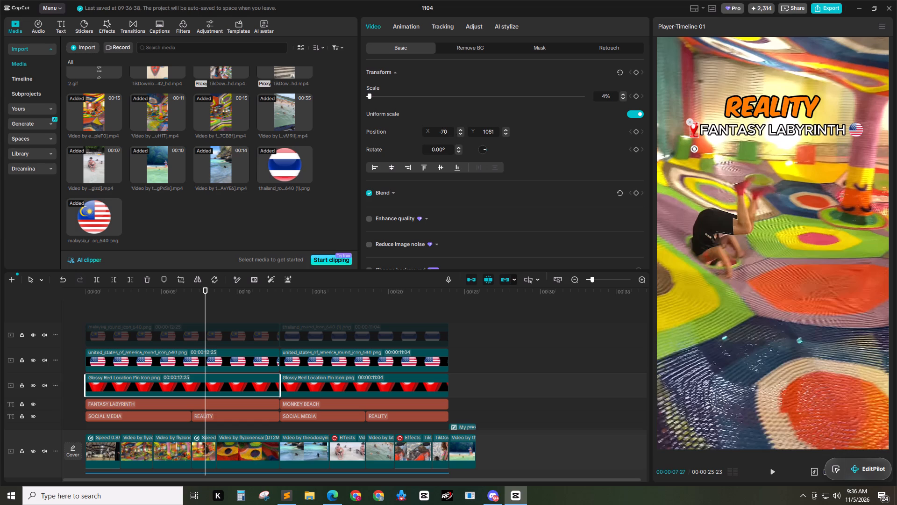
{"action": "key", "text": "6"}
{"action": "key", "text": "Return"}
{"action": "left_click", "coordinate": [446, 130]}
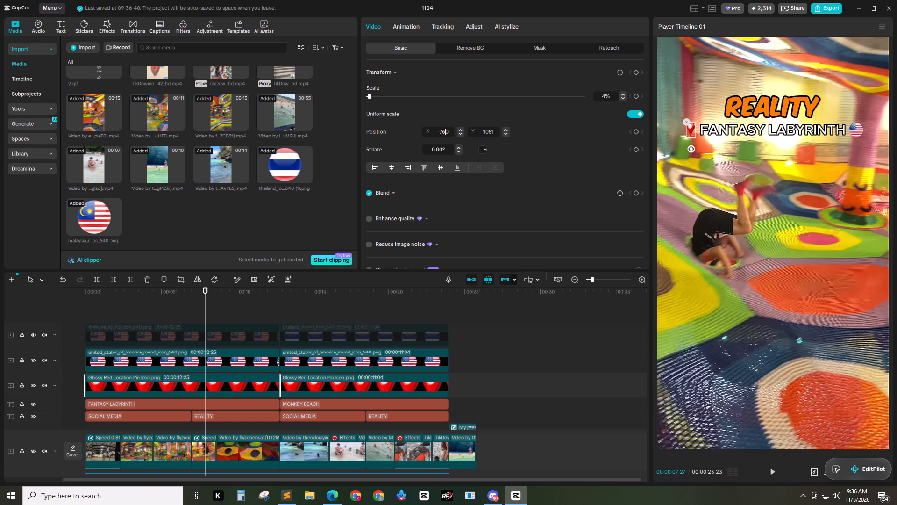
{"action": "key", "text": "BackSpace"}
{"action": "key", "text": "5"}
{"action": "key", "text": "Return"}
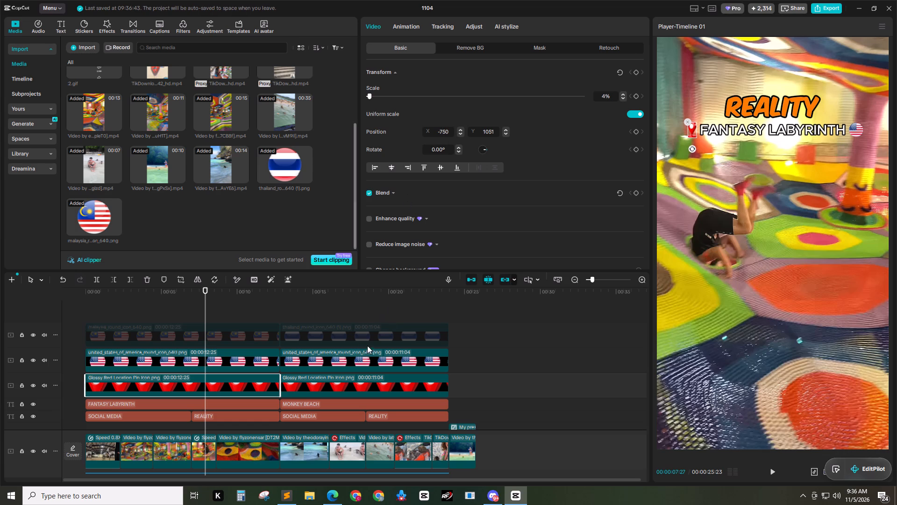
Copy the X position 780 from the first United States flag to the Malaysia flag.
{"action": "left_click", "coordinate": [338, 383]}
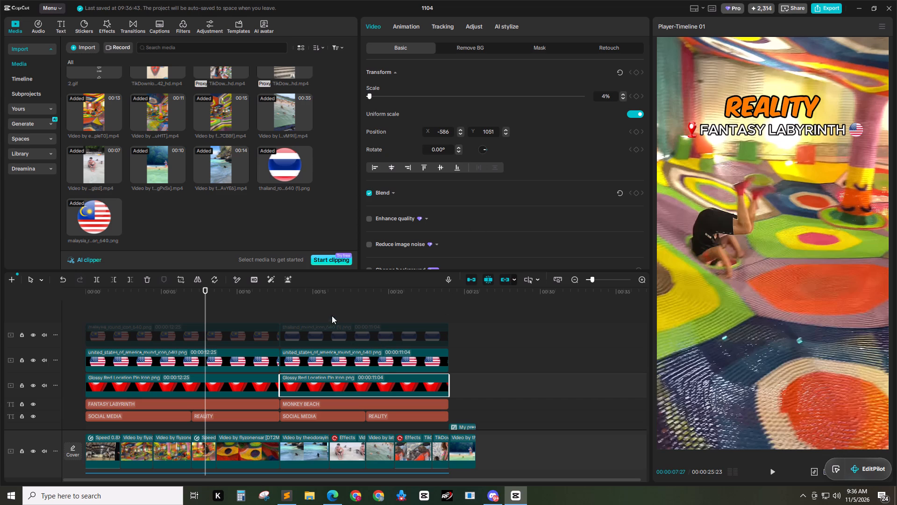
{"action": "left_click_drag", "start_coordinate": [326, 292], "coordinate": [322, 294]}
{"action": "left_click_drag", "start_coordinate": [322, 297], "coordinate": [307, 296]}
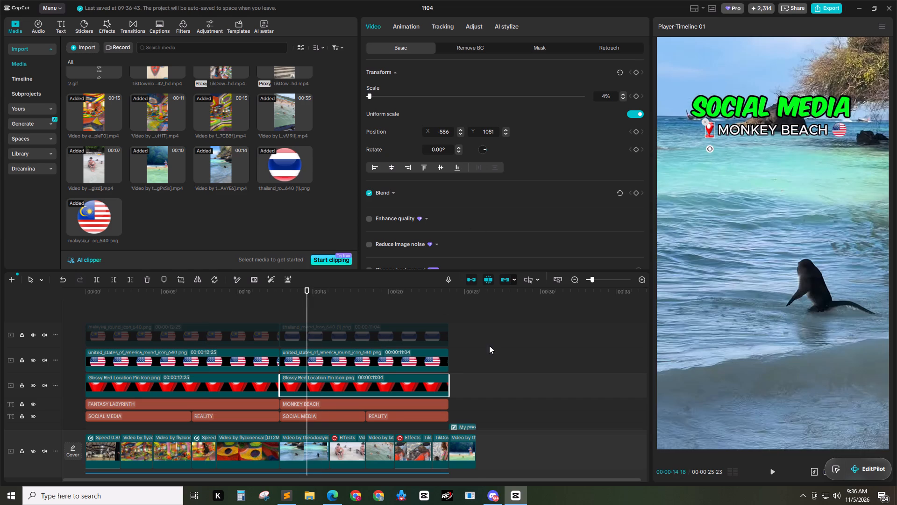
{"action": "left_click", "coordinate": [489, 346]}
{"action": "left_click", "coordinate": [302, 365]}
{"action": "left_click", "coordinate": [242, 362]}
{"action": "left_click", "coordinate": [449, 130]}
{"action": "key", "text": "ctrl+a"}
{"action": "key", "text": "ctrl+c"}
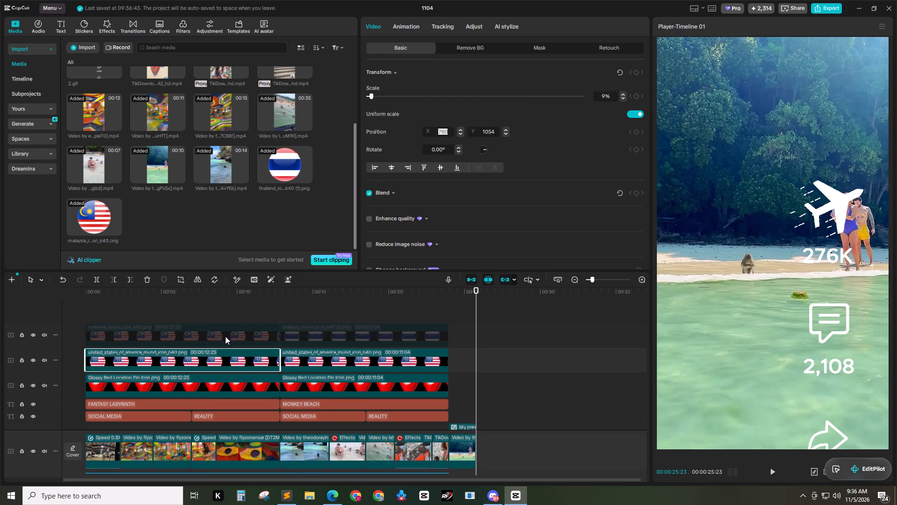
{"action": "left_click", "coordinate": [228, 330]}
{"action": "left_click", "coordinate": [447, 133]}
{"action": "key", "text": "ctrl+a"}
{"action": "key", "text": "ctrl+v"}
Copy the Y position 1054 from the first United States flag to the Malaysia flag.
{"action": "left_click", "coordinate": [242, 357]}
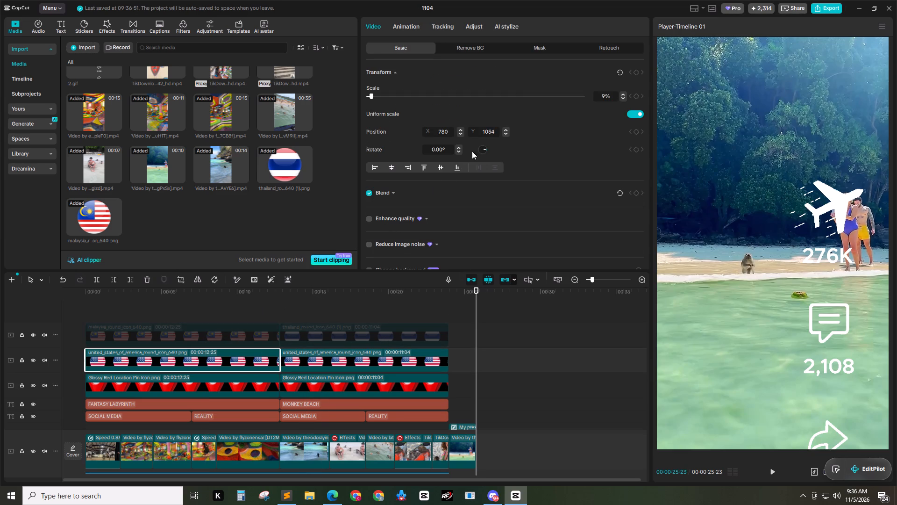
{"action": "left_click", "coordinate": [487, 133]}
{"action": "key", "text": "ctrl+a"}
{"action": "key", "text": "ctrl+c"}
{"action": "left_click", "coordinate": [235, 338]}
{"action": "left_click", "coordinate": [490, 133]}
{"action": "key", "text": "ctrl+a"}
{"action": "key", "text": "ctrl+v"}
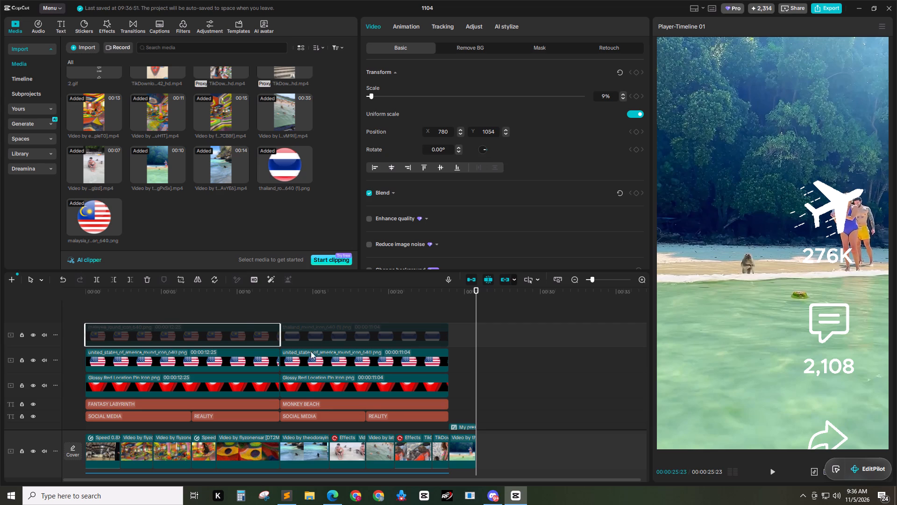
Copy the X position 621 from the MONKEY BEACH United States flag to the Thailand flag.
{"action": "left_click", "coordinate": [318, 368]}
{"action": "left_click", "coordinate": [448, 130]}
{"action": "key", "text": "ctrl+a"}
{"action": "key", "text": "ctrl+c"}
{"action": "left_click", "coordinate": [373, 334]}
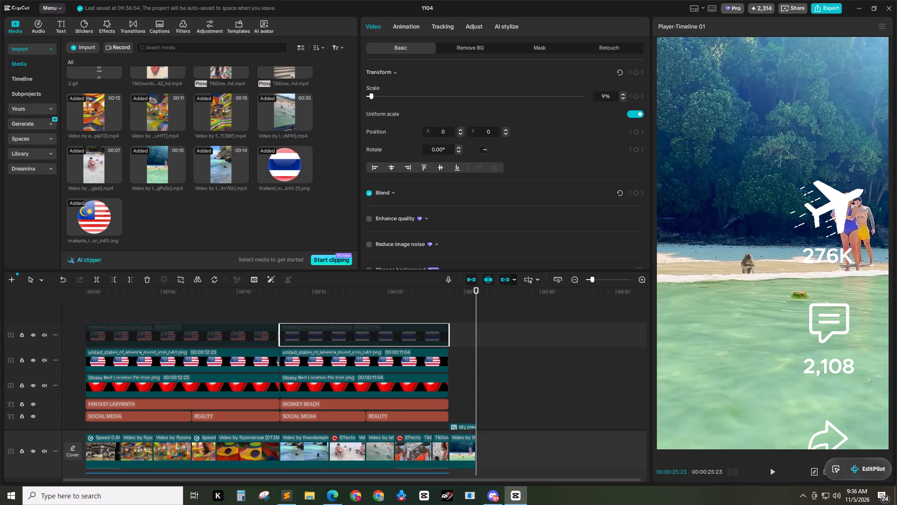
{"action": "left_click", "coordinate": [441, 134]}
{"action": "key", "text": "ctrl+a"}
{"action": "key", "text": "ctrl+v"}
Copy the Y position 1054 from the MONKEY BEACH United States flag to the Thailand flag.
{"action": "left_click", "coordinate": [373, 356]}
{"action": "left_click", "coordinate": [487, 132]}
{"action": "key", "text": "ctrl+a"}
{"action": "key", "text": "ctrl+c"}
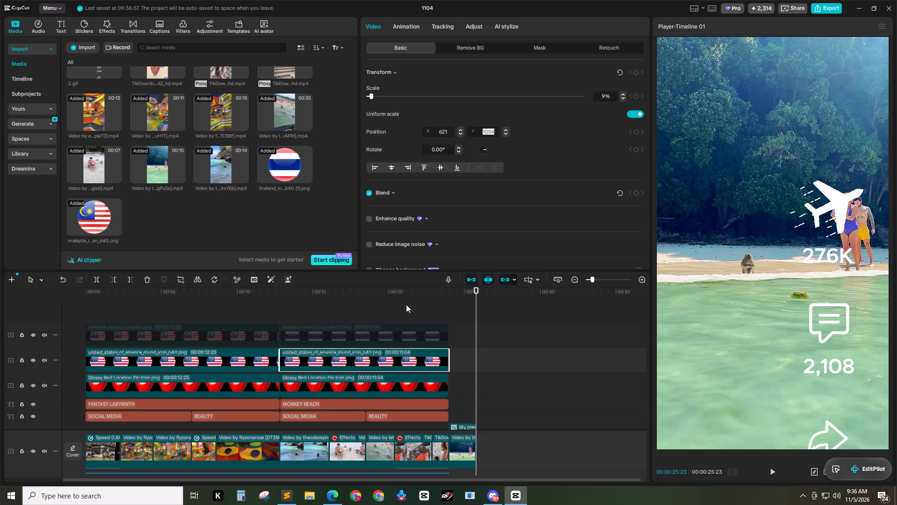
{"action": "left_click", "coordinate": [390, 335]}
{"action": "left_click", "coordinate": [489, 131]}
{"action": "key", "text": "ctrl+a"}
{"action": "key", "text": "ctrl+v"}
Delete both United States flag clips from the timeline.
{"action": "left_click", "coordinate": [302, 360]}
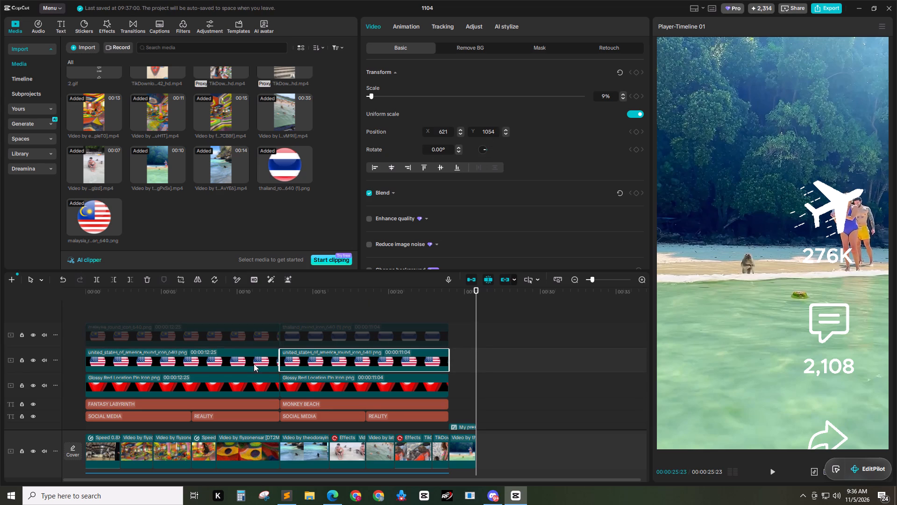
{"action": "left_click", "coordinate": [253, 364], "text": "ctrl"}
{"action": "key", "text": "Delete"}
Re-enable the Malaysia and Thailand flag clips.
{"action": "left_click_drag", "start_coordinate": [305, 318], "coordinate": [233, 346]}
{"action": "key", "text": "v"}
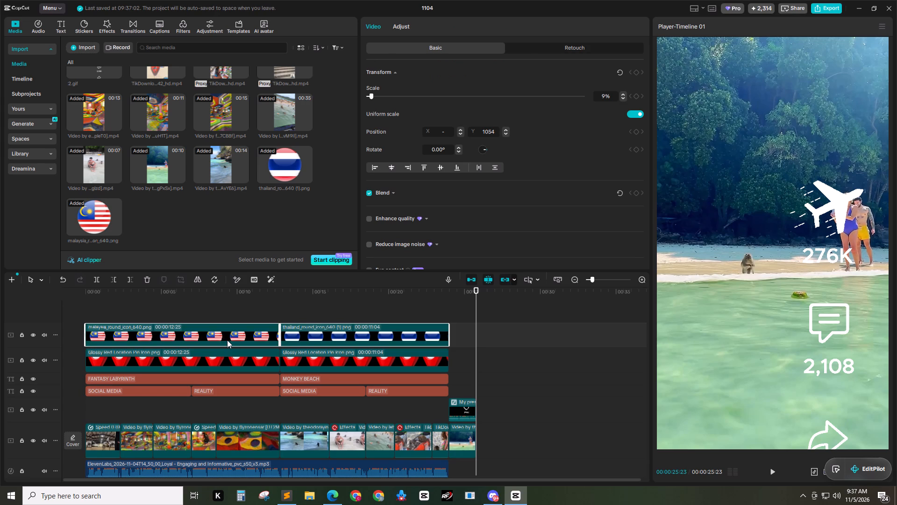
Add the Intro SFX preset from My presets at the timeline's start.
{"action": "left_click_drag", "start_coordinate": [123, 300], "coordinate": [34, 303]}
{"action": "scroll", "coordinate": [120, 317], "scroll_direction": "down", "scroll_amount": 3}
{"action": "left_click", "coordinate": [43, 110]}
{"action": "left_click", "coordinate": [31, 95]}
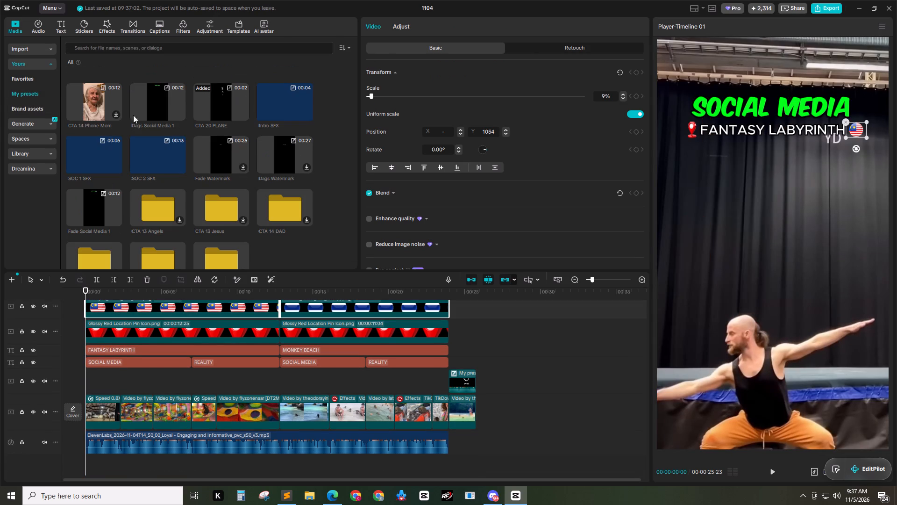
{"action": "left_click", "coordinate": [306, 112]}
{"action": "scroll", "coordinate": [240, 439], "scroll_direction": "down", "scroll_amount": 1}
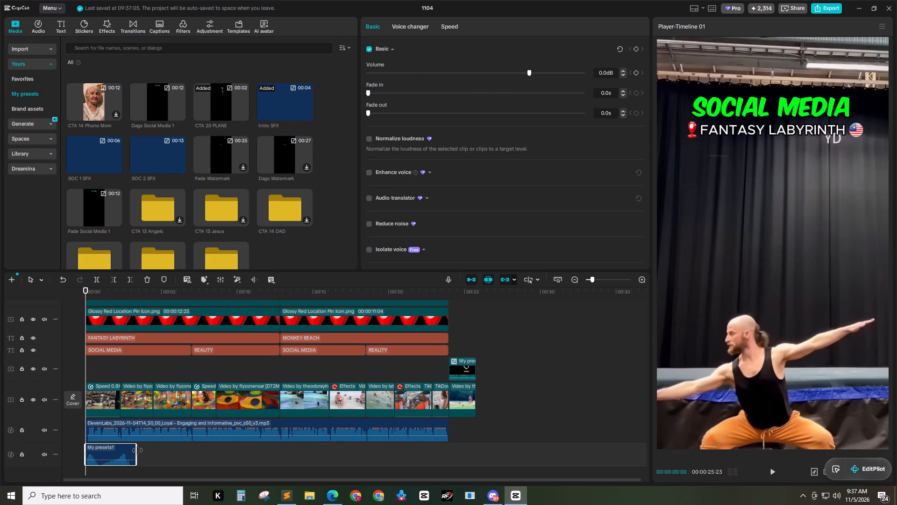
Ungroup the Intro SFX preset and shift the riser and camera flash sounds so the flash starts on the cut at 00:00:02:09.
{"action": "key", "text": "alt+shift+g"}
{"action": "scroll", "coordinate": [181, 435], "scroll_direction": "up", "scroll_amount": 3, "text": "ctrl"}
{"action": "scroll", "coordinate": [176, 391], "scroll_direction": "up", "scroll_amount": 1, "text": "ctrl"}
{"action": "left_click_drag", "start_coordinate": [142, 292], "coordinate": [131, 295]}
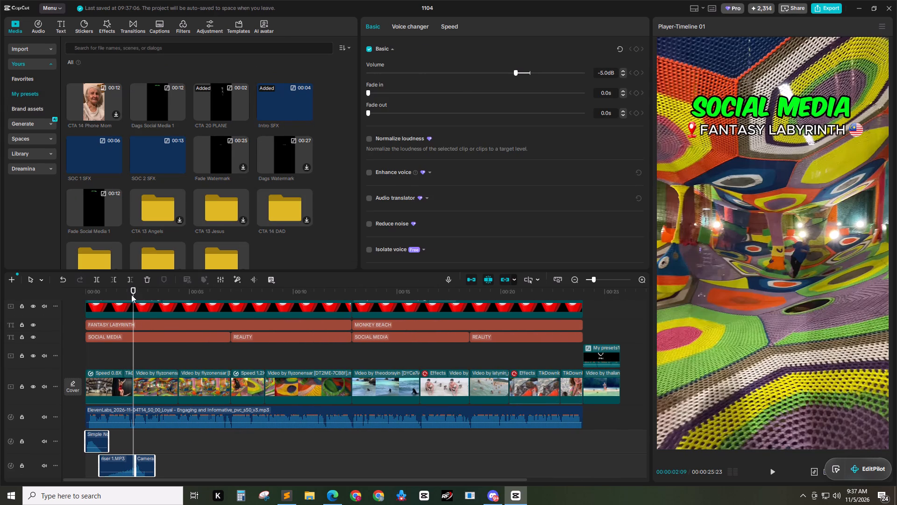
{"action": "left_click_drag", "start_coordinate": [131, 295], "coordinate": [131, 289]}
{"action": "left_click_drag", "start_coordinate": [167, 446], "coordinate": [116, 469]}
{"action": "left_click", "coordinate": [119, 464]}
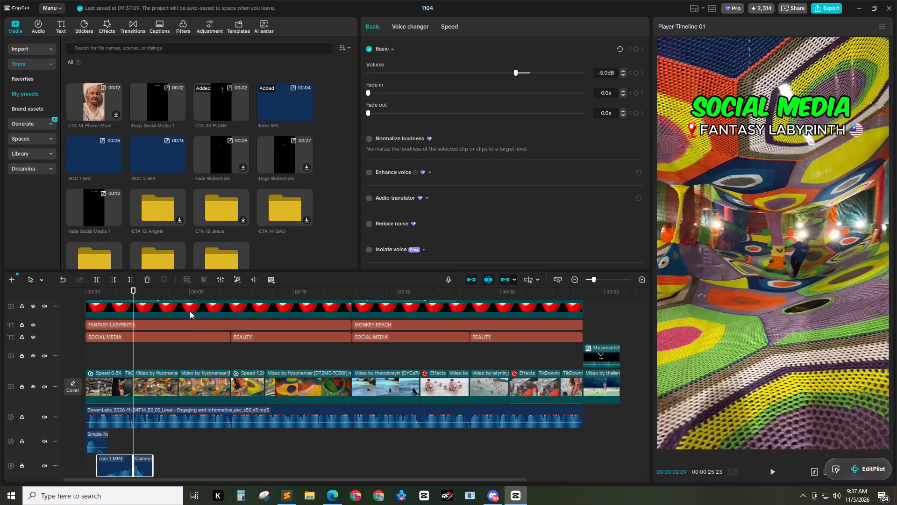
Add the SOC 1 SFX preset at 00:00:04:14 and ungroup it into separate sound clips.
{"action": "left_click_drag", "start_coordinate": [190, 296], "coordinate": [179, 296]}
{"action": "left_click", "coordinate": [118, 167]}
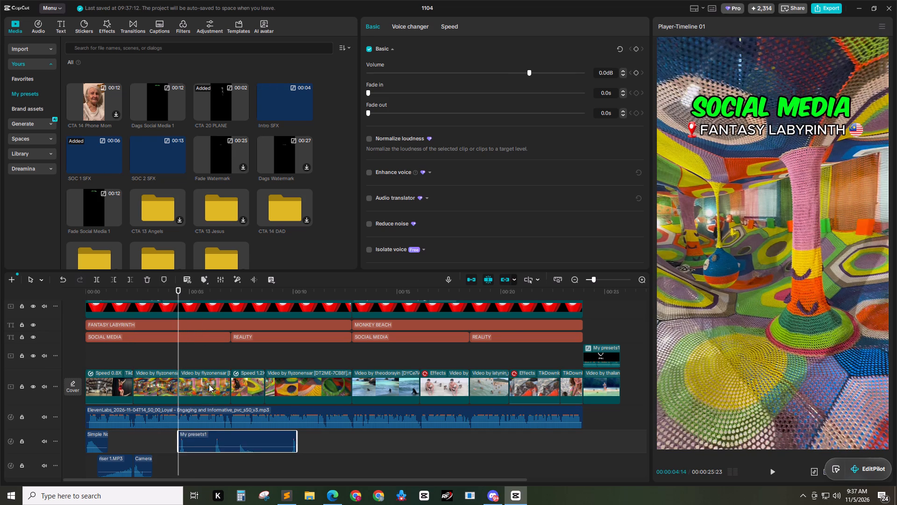
{"action": "key", "text": "alt+shift+g"}
Align the finger snap with the first REALITY title and the second transition sound with the start of the long DT2ME-7CBBf clip.
{"action": "scroll", "coordinate": [213, 434], "scroll_direction": "up", "scroll_amount": 6, "text": "ctrl"}
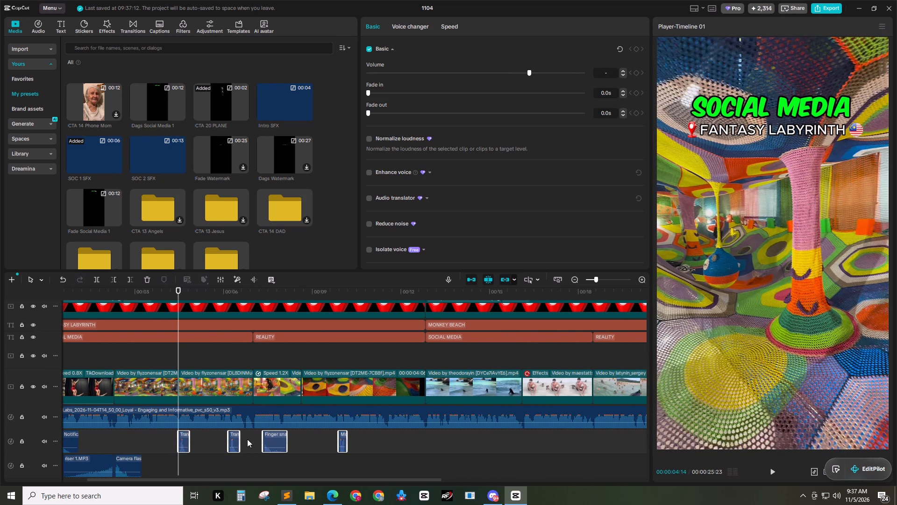
{"action": "left_click", "coordinate": [137, 466]}
{"action": "left_click", "coordinate": [272, 436]}
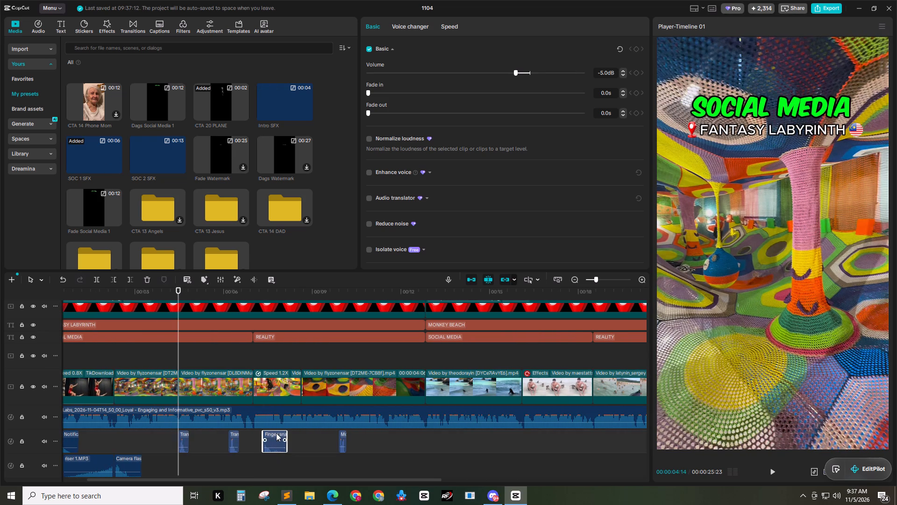
{"action": "left_click_drag", "start_coordinate": [276, 433], "coordinate": [265, 433]}
{"action": "left_click", "coordinate": [235, 433]}
{"action": "left_click_drag", "start_coordinate": [233, 436], "coordinate": [298, 432]}
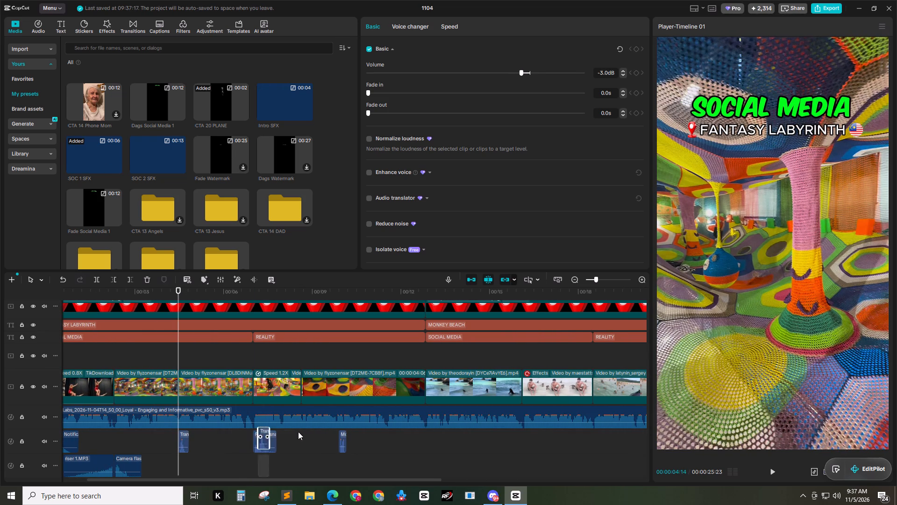
{"action": "left_click_drag", "start_coordinate": [298, 432], "coordinate": [306, 431]}
Delete the last sound clip of the ungrouped SOC 1 SFX set.
{"action": "left_click", "coordinate": [342, 432]}
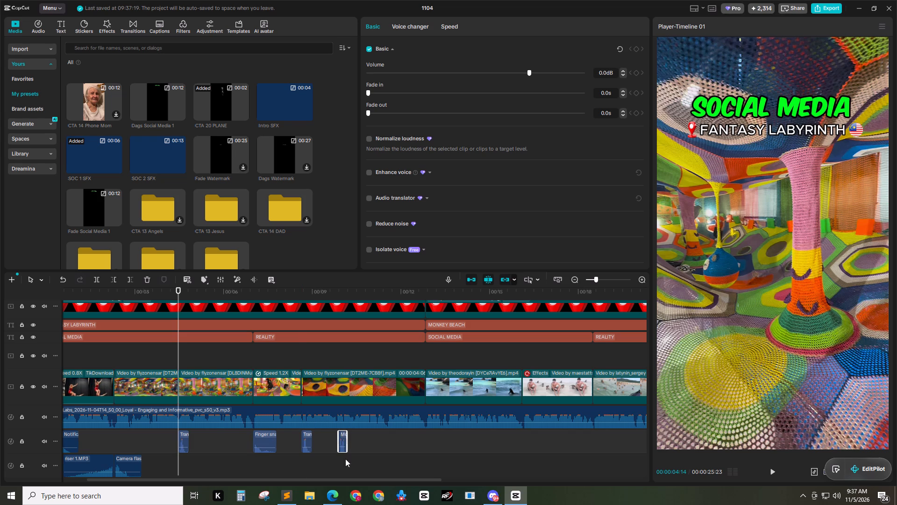
{"action": "key", "text": "Delete"}
Add the SOC 2 SFX preset at the start of the MONKEY BEACH title, 00:00:12:25, and ungroup it.
{"action": "left_click_drag", "start_coordinate": [438, 291], "coordinate": [426, 290]}
{"action": "left_click", "coordinate": [180, 164]}
{"action": "key", "text": "alt+shift+g"}
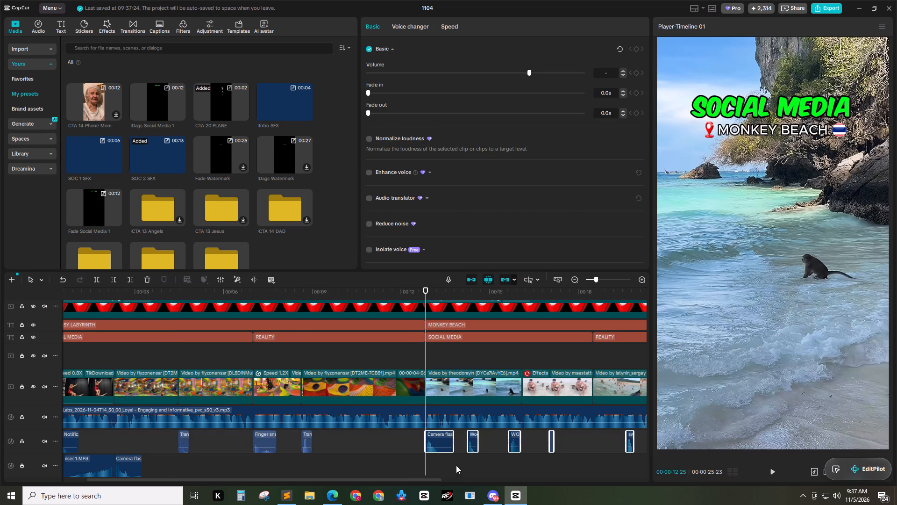
Move the first Woosh sound to the second Monkey Beach clip's start and WOOSH 1 to the start of the second REALITY clip.
{"action": "left_click_drag", "start_coordinate": [389, 479], "coordinate": [402, 479]}
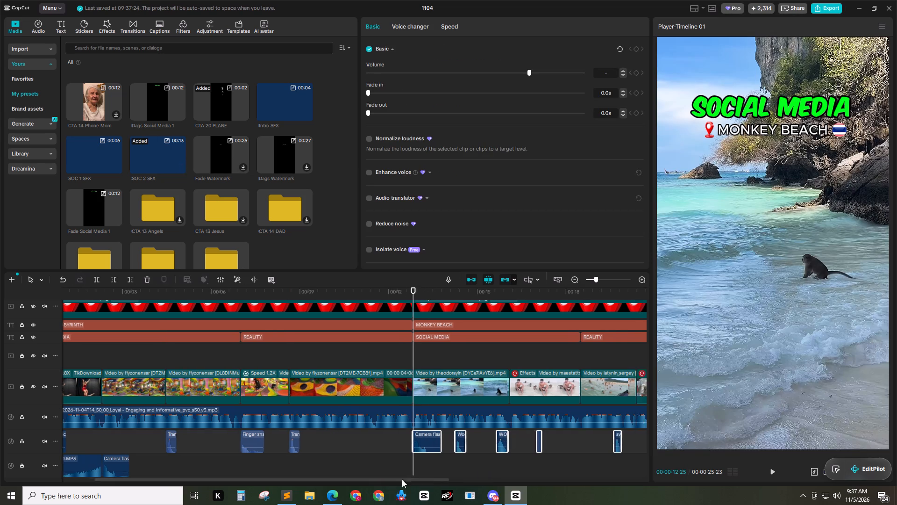
{"action": "left_click_drag", "start_coordinate": [402, 479], "coordinate": [484, 476]}
{"action": "scroll", "coordinate": [413, 439], "scroll_direction": "up", "scroll_amount": 4, "text": "ctrl"}
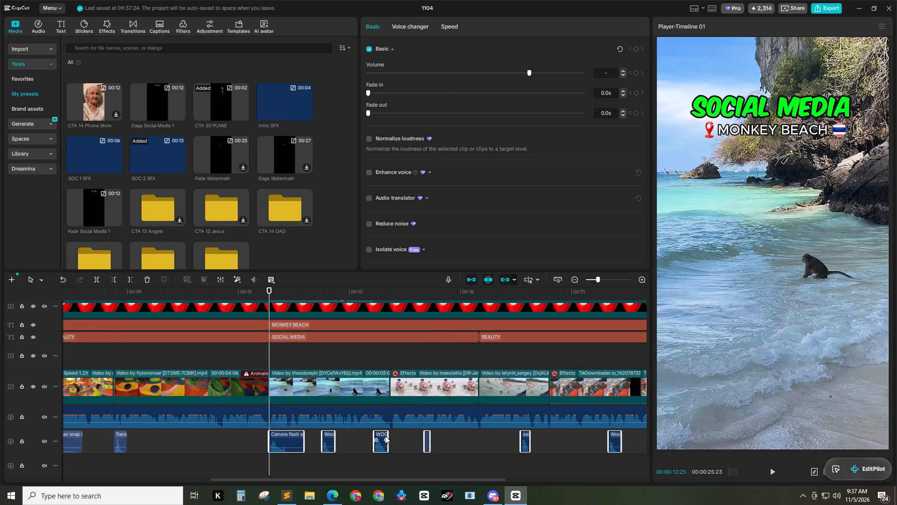
{"action": "left_click", "coordinate": [384, 435]}
{"action": "left_click_drag", "start_coordinate": [382, 435], "coordinate": [489, 440]}
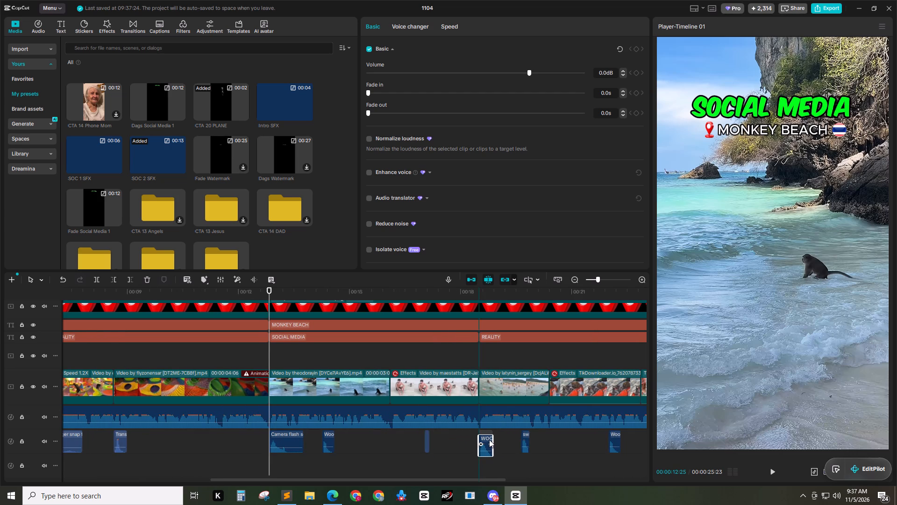
{"action": "left_click_drag", "start_coordinate": [489, 440], "coordinate": [461, 446]}
{"action": "left_click", "coordinate": [328, 435]}
{"action": "left_click_drag", "start_coordinate": [328, 437], "coordinate": [398, 438]}
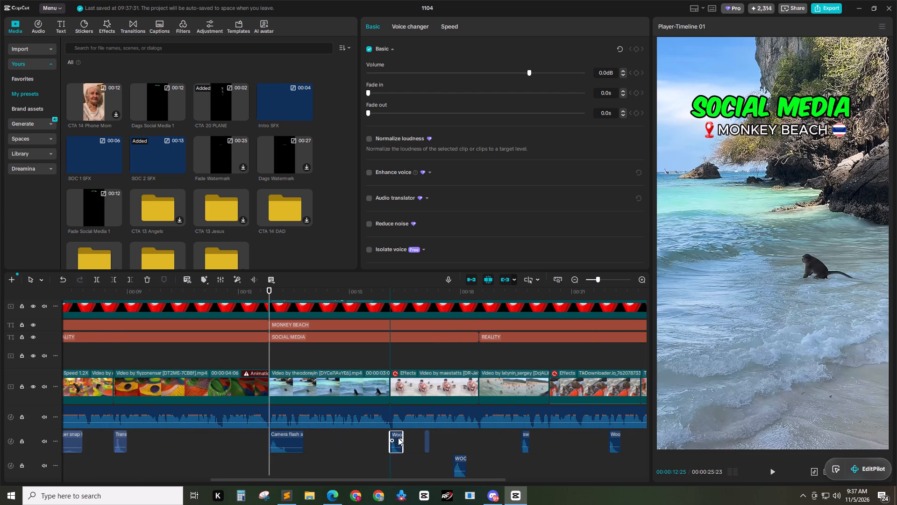
{"action": "left_click_drag", "start_coordinate": [398, 438], "coordinate": [397, 437]}
{"action": "left_click", "coordinate": [463, 467]}
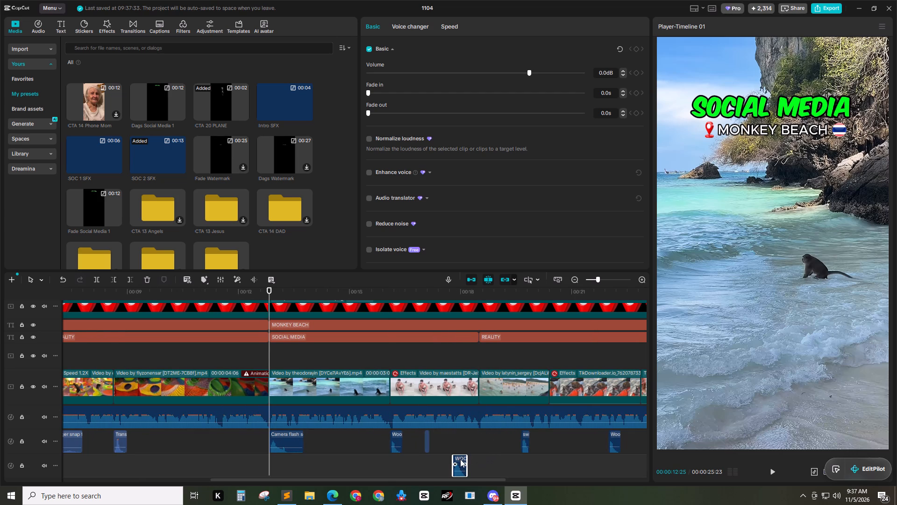
{"action": "left_click_drag", "start_coordinate": [461, 461], "coordinate": [556, 438]}
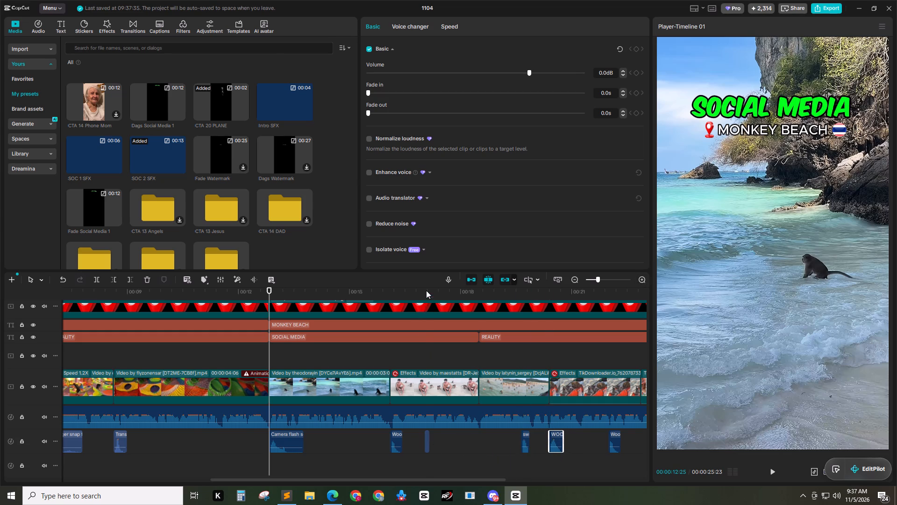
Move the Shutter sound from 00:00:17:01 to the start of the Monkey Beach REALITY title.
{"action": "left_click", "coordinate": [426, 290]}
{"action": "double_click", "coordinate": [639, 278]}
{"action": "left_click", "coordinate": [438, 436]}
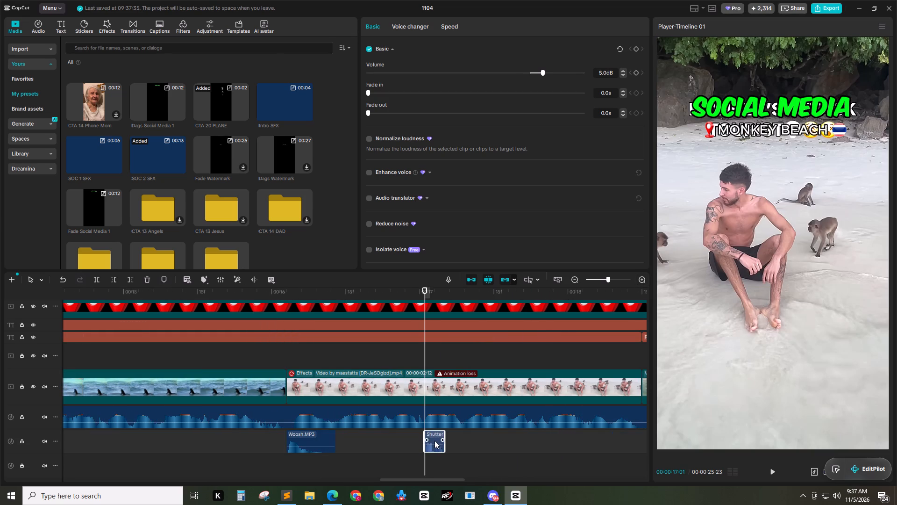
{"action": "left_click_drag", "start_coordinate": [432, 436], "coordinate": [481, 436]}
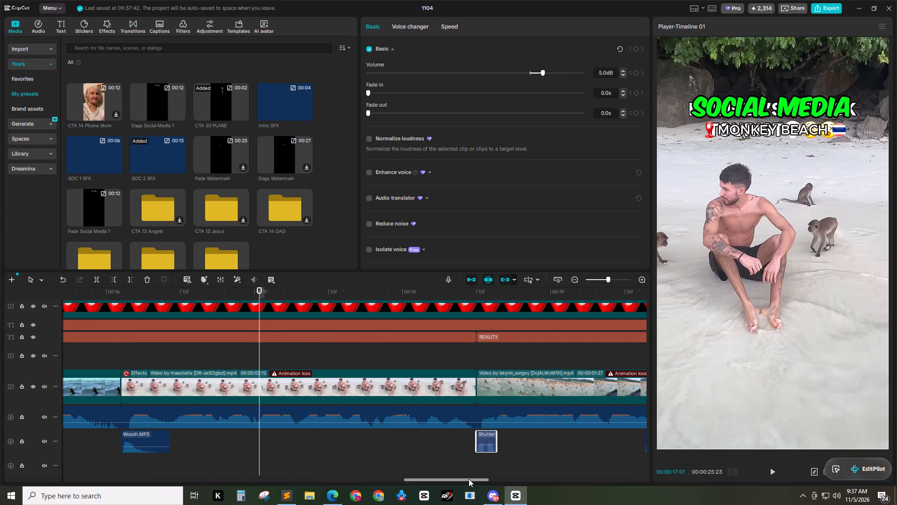
Delete the swish sound and the last Woosh sound from the Monkey Beach REALITY section.
{"action": "left_click_drag", "start_coordinate": [468, 480], "coordinate": [516, 476]}
{"action": "left_click", "coordinate": [332, 437]}
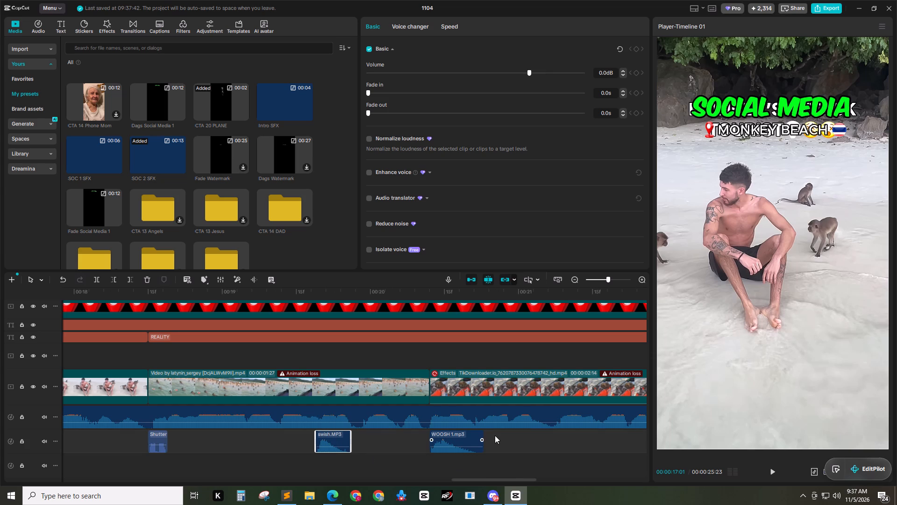
{"action": "left_click", "coordinate": [577, 280]}
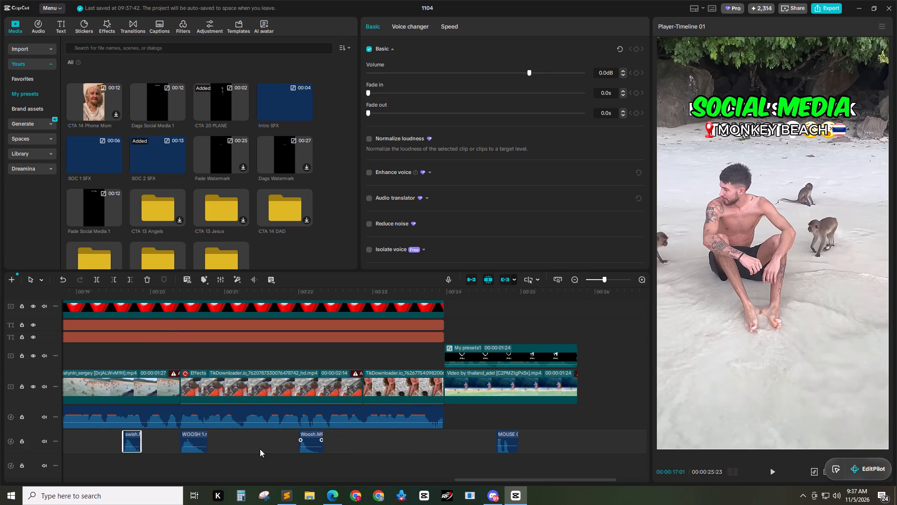
{"action": "left_click", "coordinate": [313, 444]}
{"action": "key", "text": "Delete"}
{"action": "left_click", "coordinate": [127, 446]}
{"action": "key", "text": "Delete"}
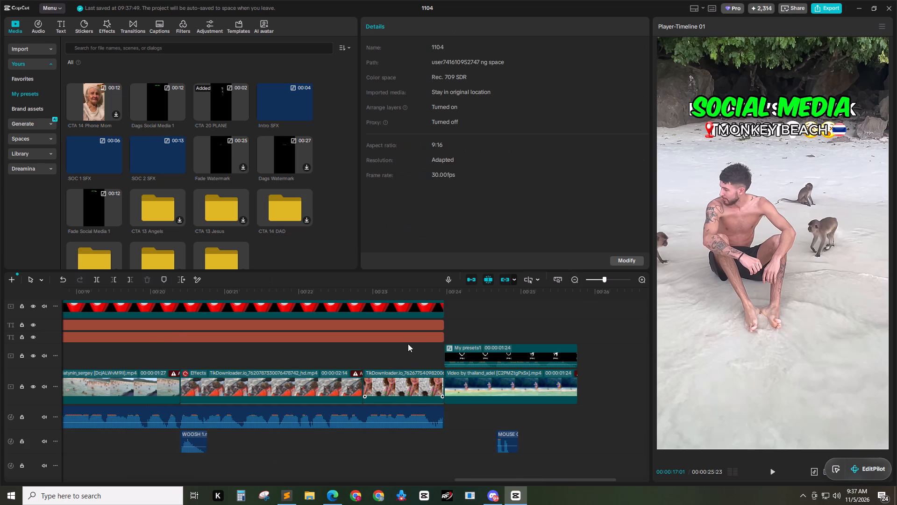
Move the mouse click sound to the start of the closing clip, where the CTA preset begins.
{"action": "left_click", "coordinate": [506, 436]}
{"action": "left_click_drag", "start_coordinate": [507, 440], "coordinate": [455, 440]}
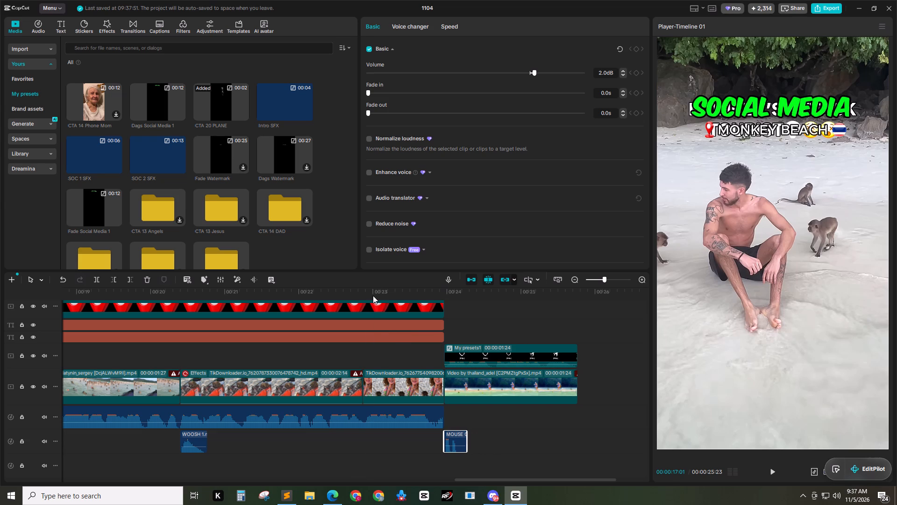
Move the Shutter sound to the start of the last REALITY clip at 00:00:22:26.
{"action": "left_click_drag", "start_coordinate": [373, 296], "coordinate": [363, 296]}
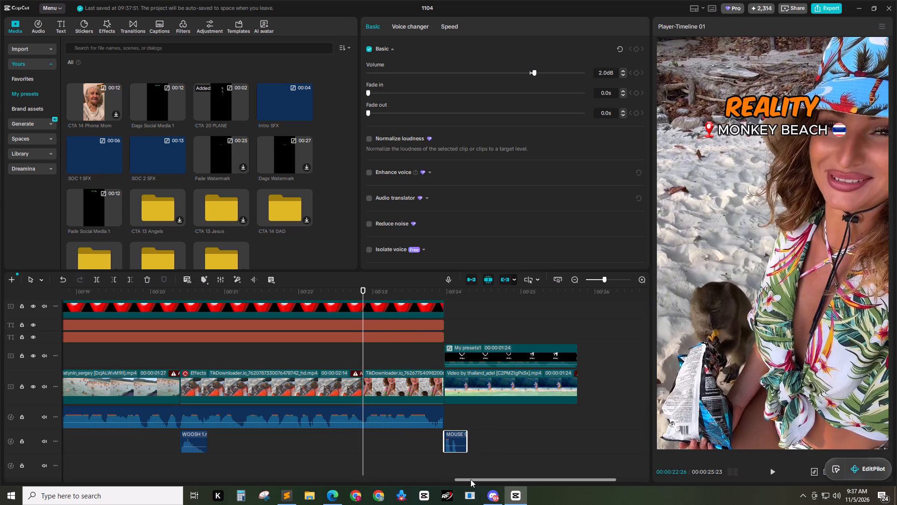
{"action": "left_click_drag", "start_coordinate": [471, 480], "coordinate": [406, 483]}
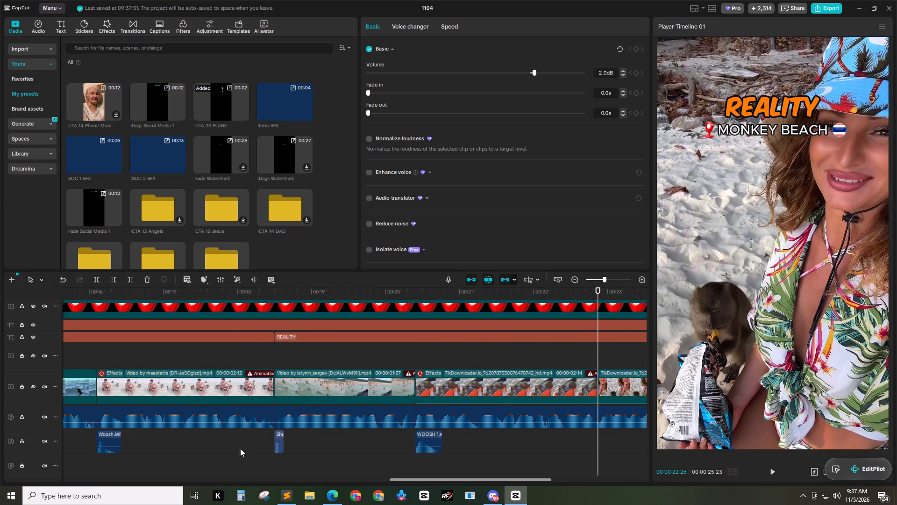
{"action": "left_click", "coordinate": [277, 448]}
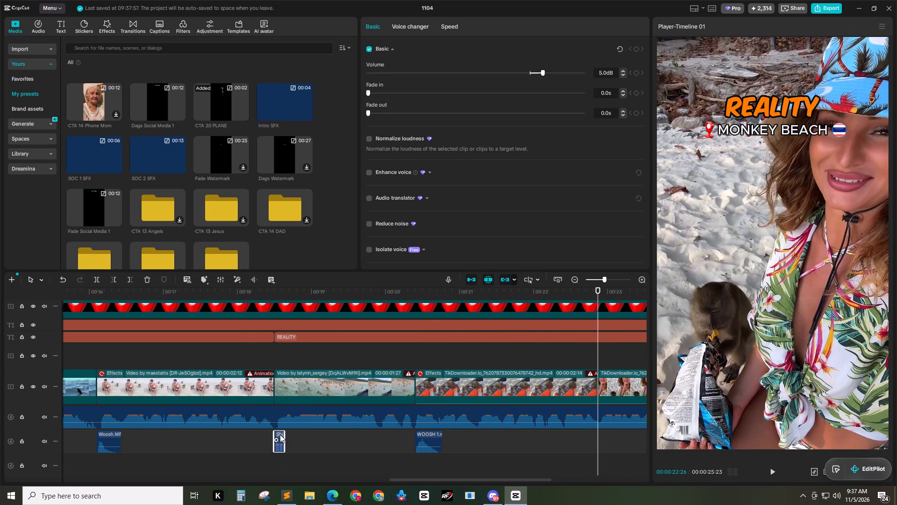
{"action": "left_click_drag", "start_coordinate": [280, 434], "coordinate": [602, 433]}
Copy the camera flash sound from the MONKEY BEACH title's start and paste it at the second REALITY title's start, 00:00:18:15.
{"action": "left_click_drag", "start_coordinate": [291, 297], "coordinate": [273, 297]}
{"action": "left_click_drag", "start_coordinate": [451, 478], "coordinate": [365, 479]}
{"action": "left_click", "coordinate": [207, 435]}
{"action": "key", "text": "ctrl+c"}
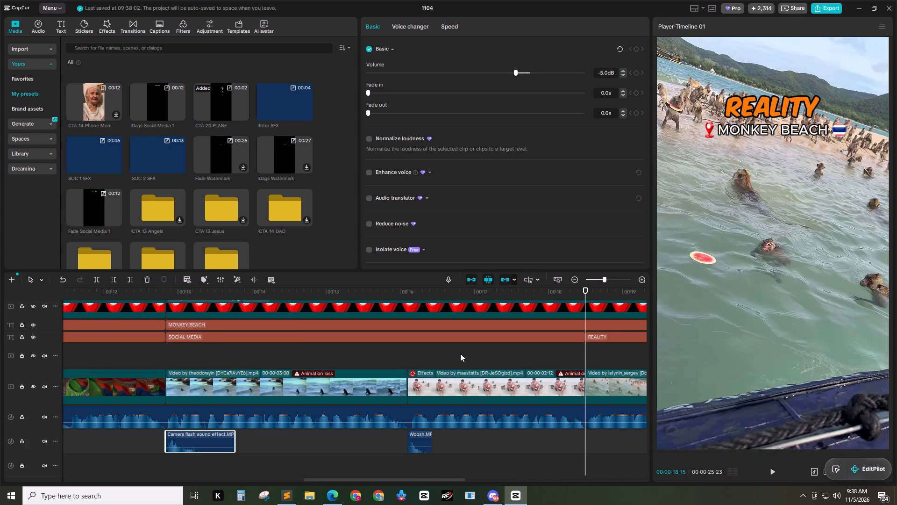
{"action": "key", "text": "ctrl+v"}
Start a media import and open the VERSUS NICHE ASSETS folder.
{"action": "left_click", "coordinate": [391, 482]}
{"action": "left_click_drag", "start_coordinate": [388, 480], "coordinate": [308, 478]}
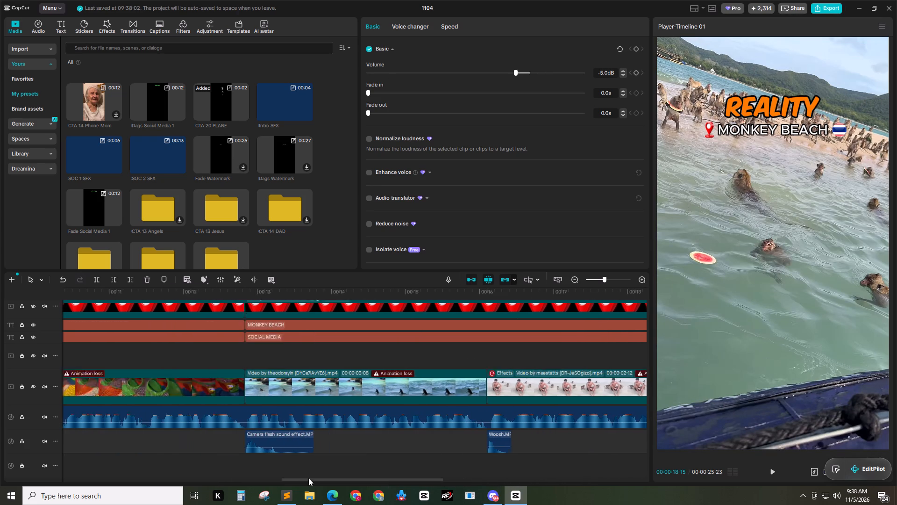
{"action": "left_click_drag", "start_coordinate": [308, 478], "coordinate": [85, 474]}
{"action": "scroll", "coordinate": [190, 424], "scroll_direction": "down", "scroll_amount": 7}
{"action": "key", "text": "ctrl+i"}
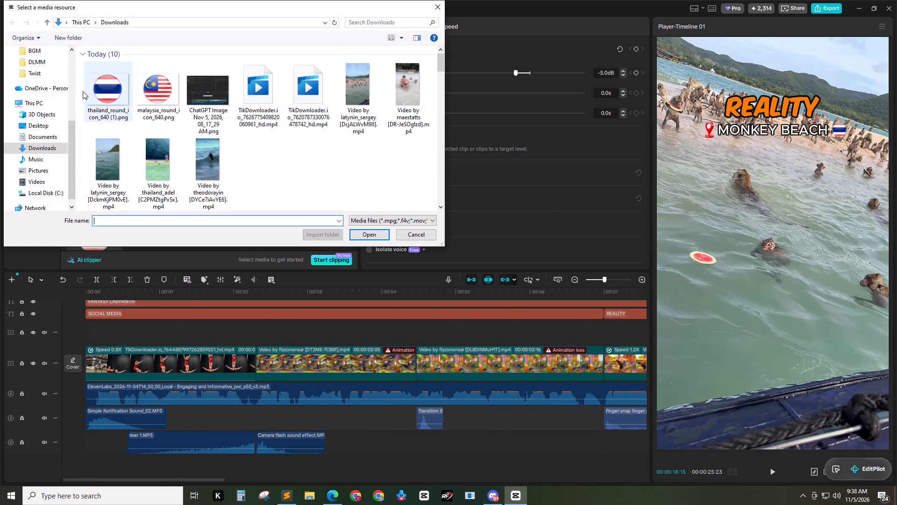
{"action": "scroll", "coordinate": [56, 133], "scroll_direction": "up", "scroll_amount": 1}
{"action": "scroll", "coordinate": [43, 83], "scroll_direction": "up", "scroll_amount": 3}
{"action": "left_click", "coordinate": [44, 72]}
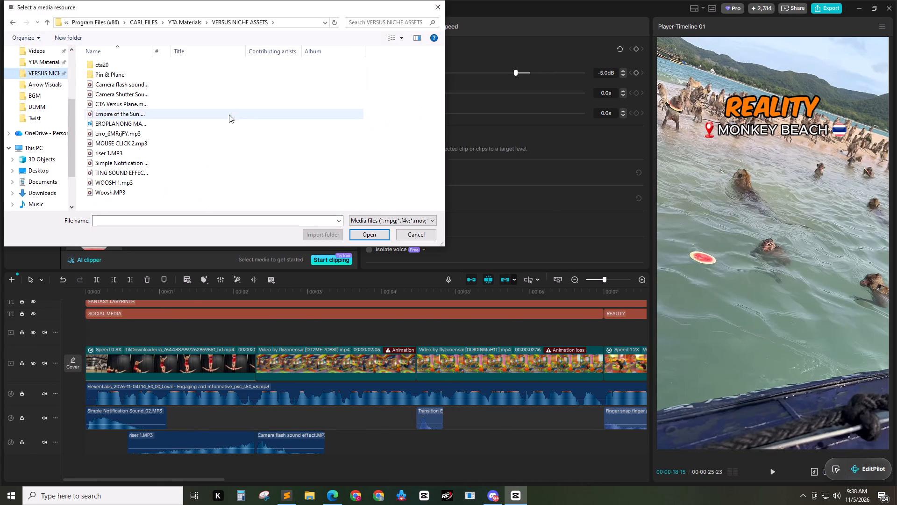
Import the Empire of the Sun music file and place it on a new audio track at the timeline's start.
{"action": "left_click", "coordinate": [215, 98]}
{"action": "left_click", "coordinate": [219, 108]}
{"action": "left_click", "coordinate": [265, 117]}
{"action": "left_click", "coordinate": [368, 234]}
{"action": "scroll", "coordinate": [190, 372], "scroll_direction": "down", "scroll_amount": 3}
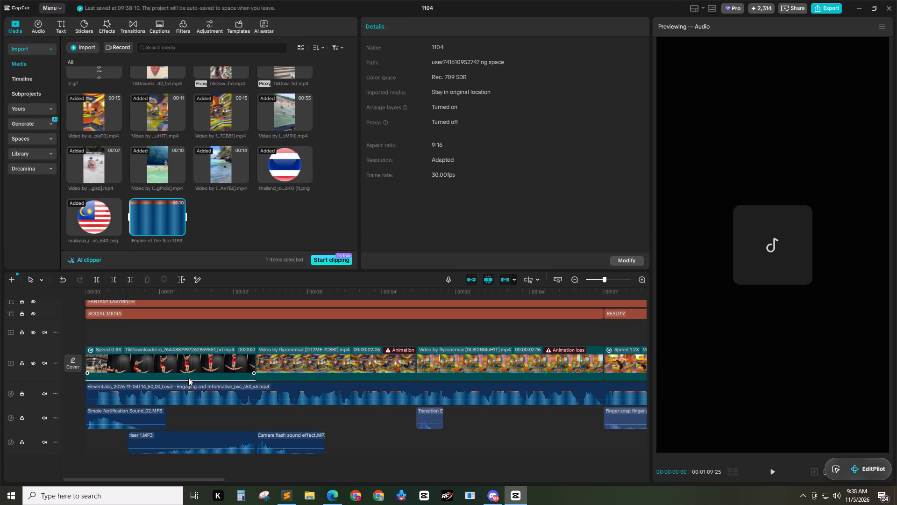
{"action": "left_click_drag", "start_coordinate": [157, 221], "coordinate": [60, 474]}
Trim the Empire of the Sun music to end with the closing video clip at 00:00:25:23.
{"action": "double_click", "coordinate": [570, 281]}
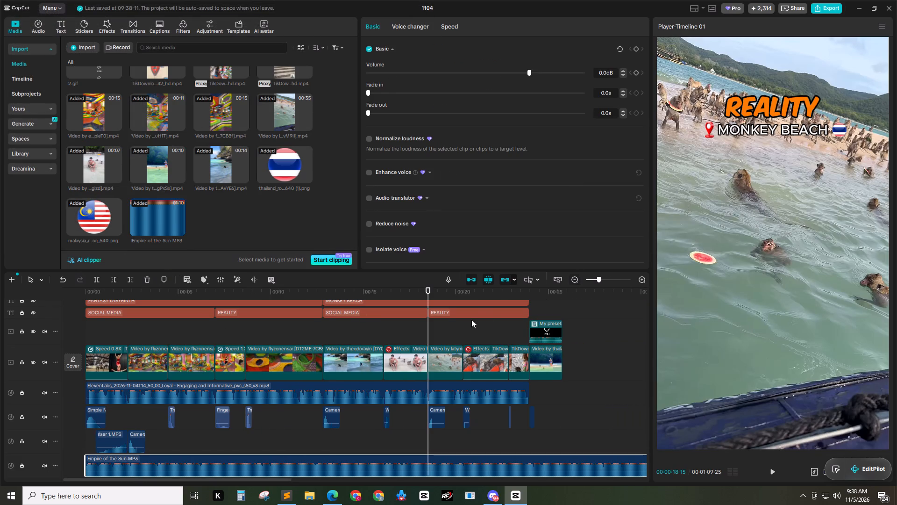
{"action": "left_click", "coordinate": [580, 312]}
{"action": "left_click_drag", "start_coordinate": [578, 295], "coordinate": [562, 296]}
{"action": "left_click", "coordinate": [542, 464]}
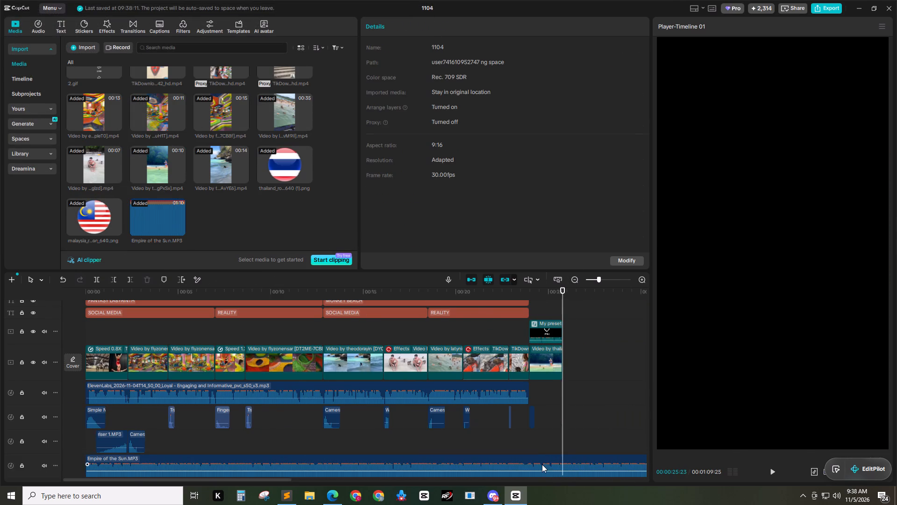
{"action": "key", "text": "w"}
Set the Empire of the Sun music's volume to -18 dB.
{"action": "left_click", "coordinate": [526, 465]}
{"action": "left_click", "coordinate": [601, 71]}
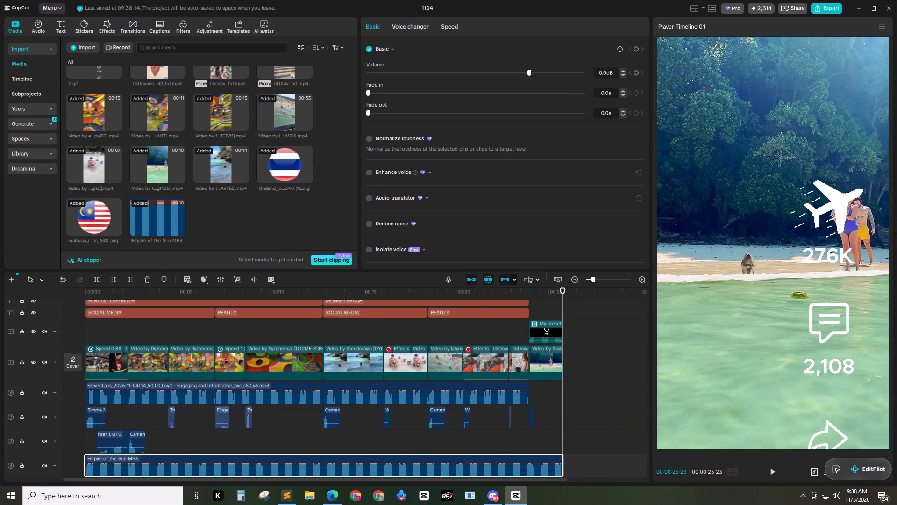
{"action": "key", "text": "ctrl+a"}
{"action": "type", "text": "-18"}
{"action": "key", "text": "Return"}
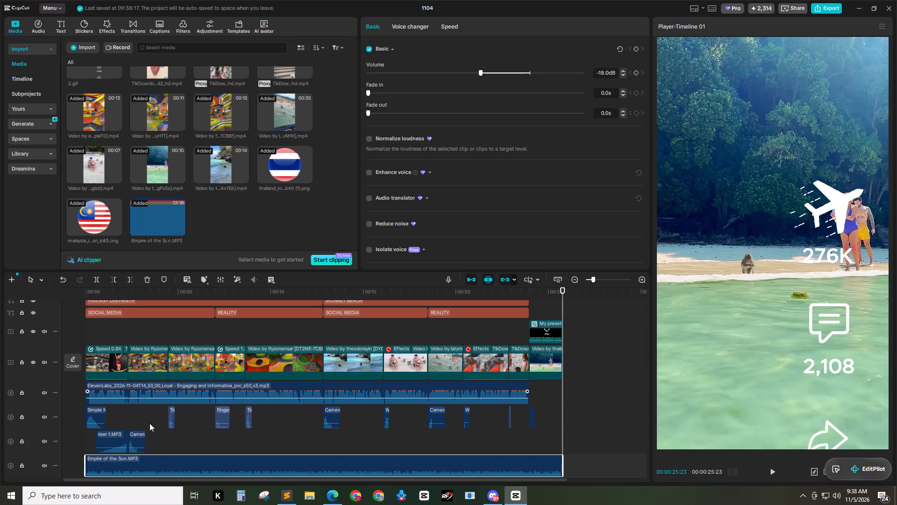
Check the timeline's full track stack, from the flag icons and titles down to the background music.
{"action": "scroll", "coordinate": [267, 451], "scroll_direction": "up", "scroll_amount": 7}
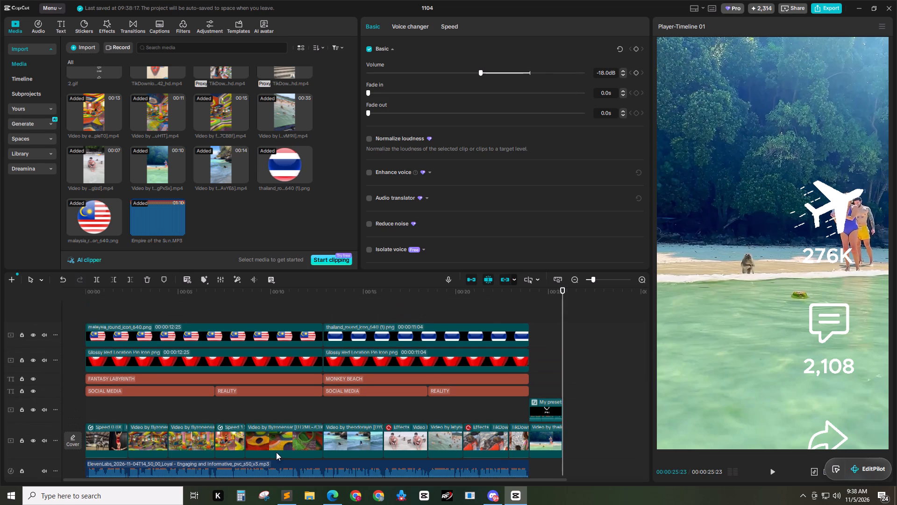
{"action": "scroll", "coordinate": [279, 452], "scroll_direction": "down", "scroll_amount": 8}
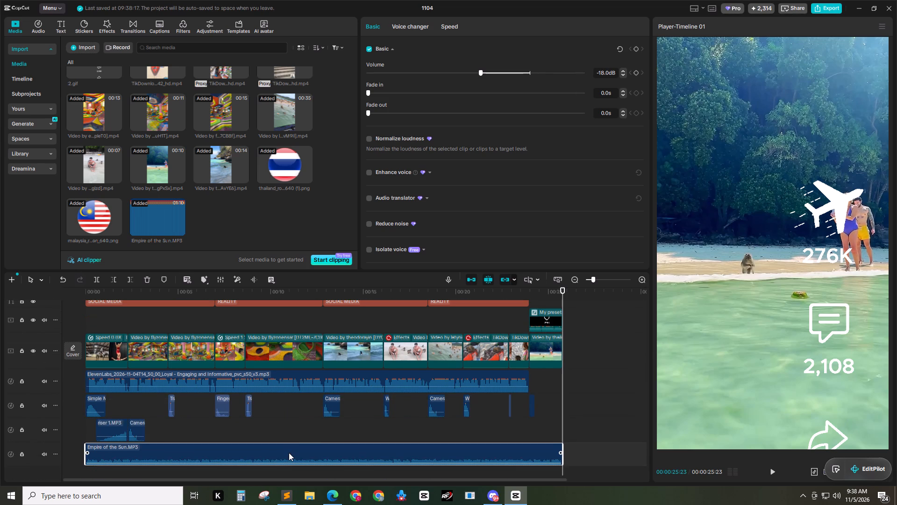
{"action": "scroll", "coordinate": [289, 453], "scroll_direction": "down", "scroll_amount": 2}
{"action": "scroll", "coordinate": [288, 452], "scroll_direction": "up", "scroll_amount": 10}
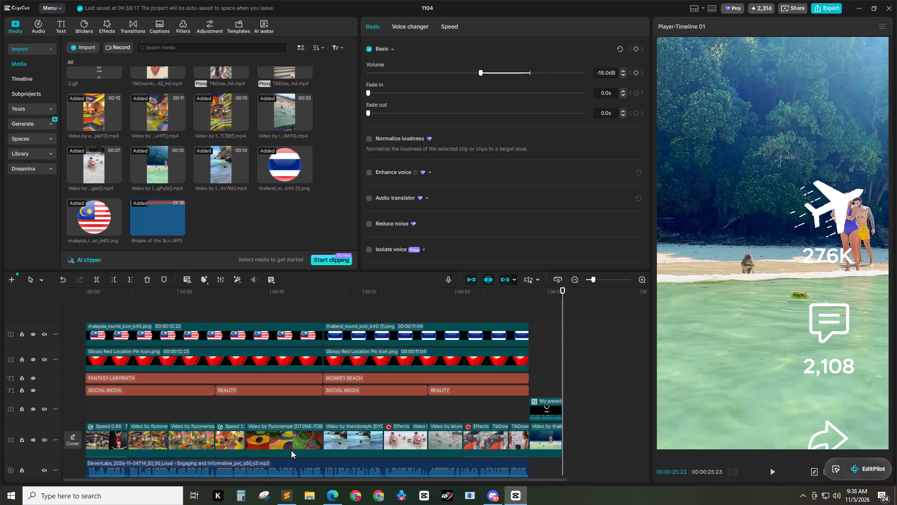
{"action": "scroll", "coordinate": [291, 450], "scroll_direction": "up", "scroll_amount": 1}
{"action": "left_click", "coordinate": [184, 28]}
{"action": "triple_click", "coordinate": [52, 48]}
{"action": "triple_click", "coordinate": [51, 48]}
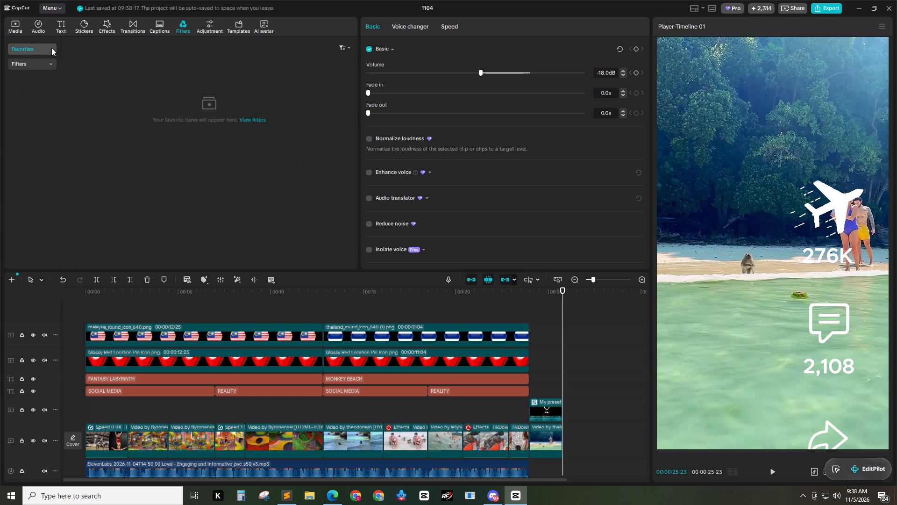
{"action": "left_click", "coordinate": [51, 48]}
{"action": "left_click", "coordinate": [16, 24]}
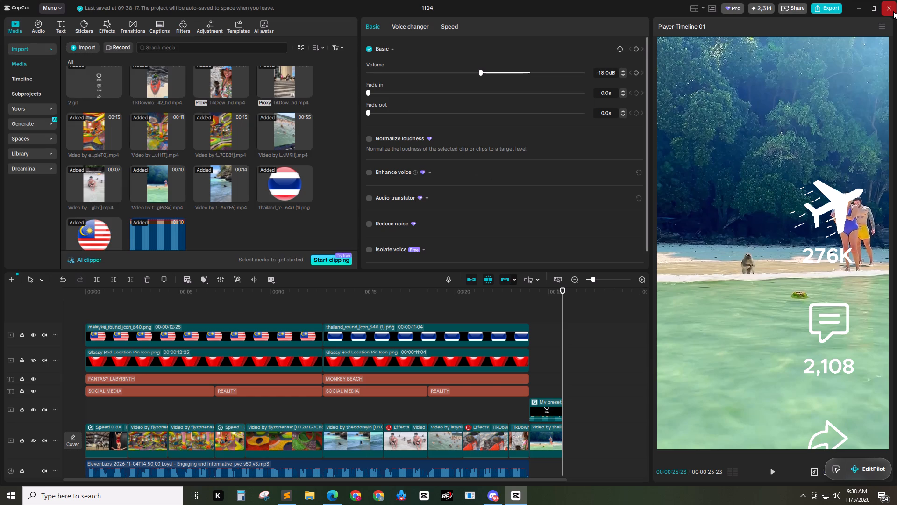
Close project 1104 and quit CapCut.
{"action": "left_click", "coordinate": [893, 11]}
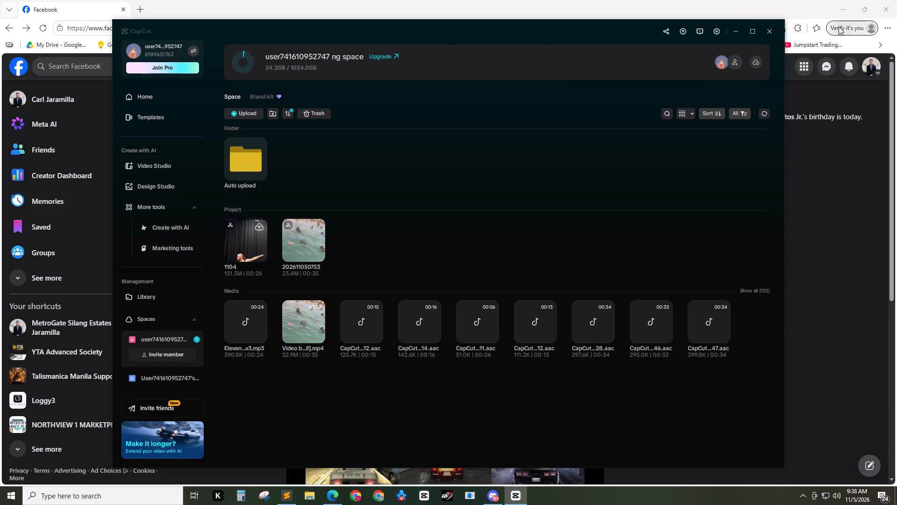
{"action": "left_click", "coordinate": [767, 30]}
{"action": "left_click", "coordinate": [427, 311]}
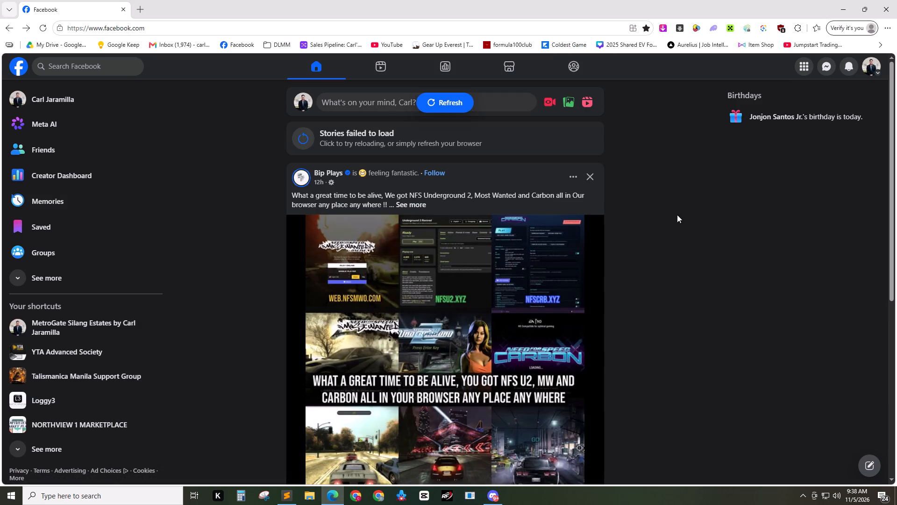
Refresh the Facebook home feed in Microsoft Edge.
{"action": "left_click", "coordinate": [686, 216]}
{"action": "right_click", "coordinate": [686, 216]}
{"action": "left_click", "coordinate": [508, 171]}
{"action": "left_click", "coordinate": [455, 106]}
{"action": "left_click", "coordinate": [460, 0]}
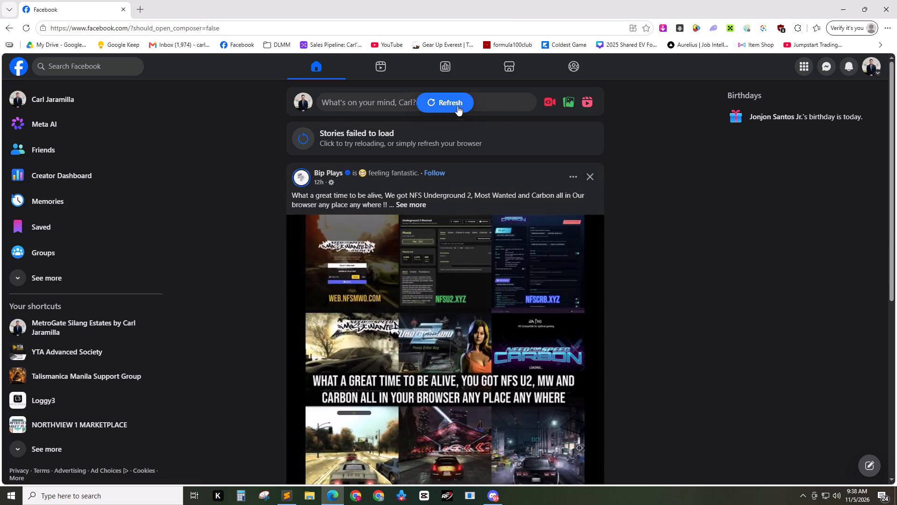
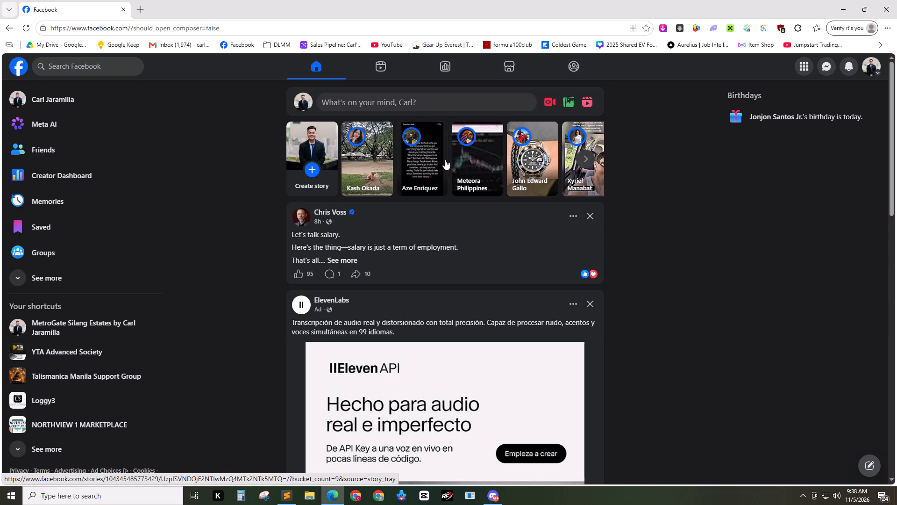
Open the YTA Advanced (Main) group chat from the Facebook messages in Edge.
{"action": "left_click", "coordinate": [818, 72]}
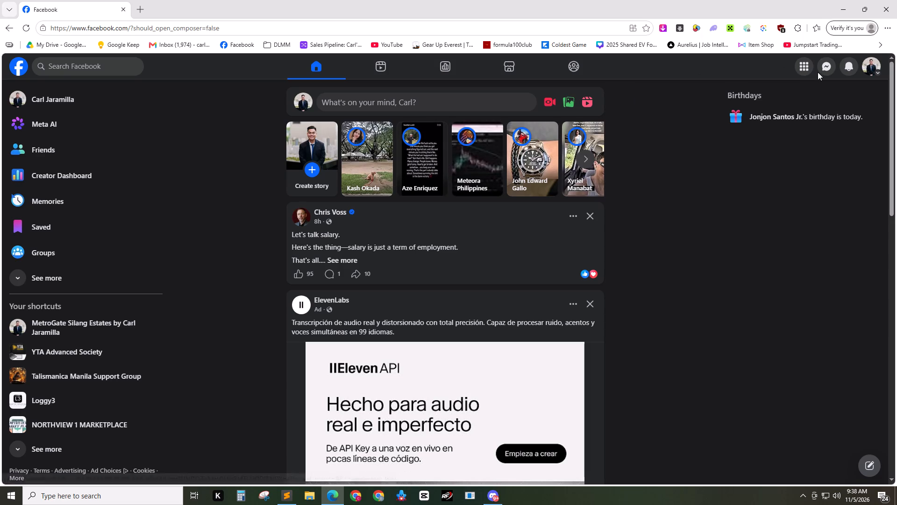
{"action": "left_click", "coordinate": [824, 68]}
{"action": "left_click", "coordinate": [803, 174]}
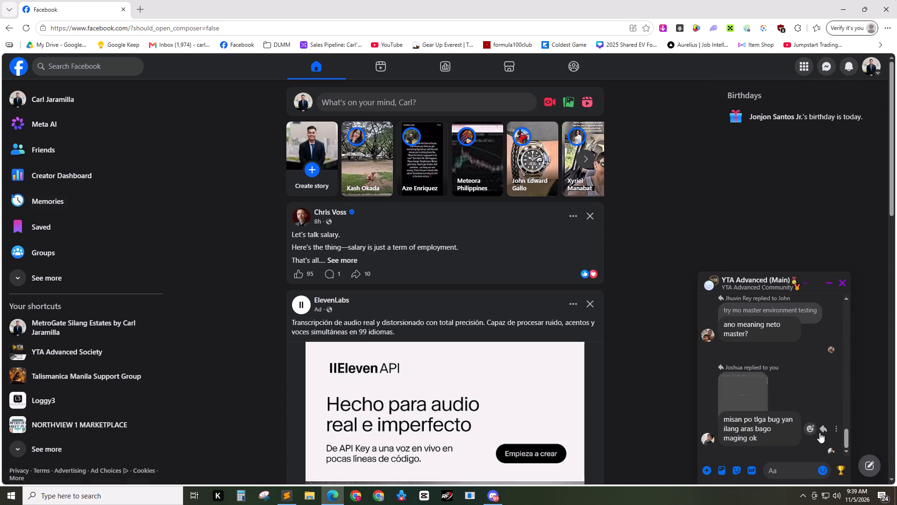
Reply to "misan po tlga bug yan" that the issue started last night, persists this morning, and effects and export will be done on the laptop.
{"action": "left_click", "coordinate": [820, 429]}
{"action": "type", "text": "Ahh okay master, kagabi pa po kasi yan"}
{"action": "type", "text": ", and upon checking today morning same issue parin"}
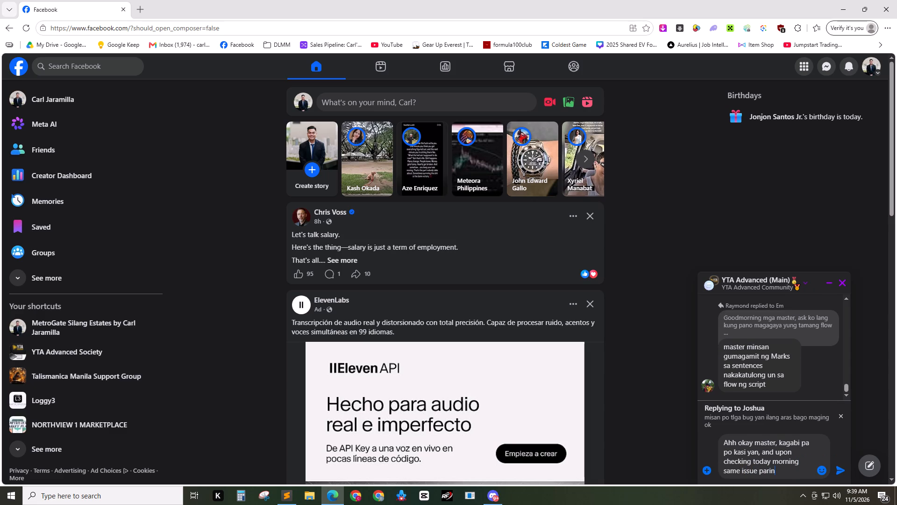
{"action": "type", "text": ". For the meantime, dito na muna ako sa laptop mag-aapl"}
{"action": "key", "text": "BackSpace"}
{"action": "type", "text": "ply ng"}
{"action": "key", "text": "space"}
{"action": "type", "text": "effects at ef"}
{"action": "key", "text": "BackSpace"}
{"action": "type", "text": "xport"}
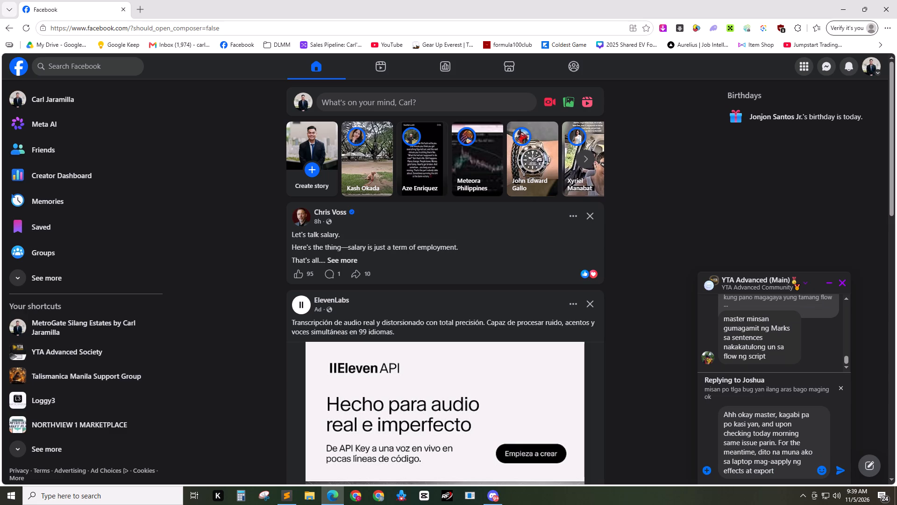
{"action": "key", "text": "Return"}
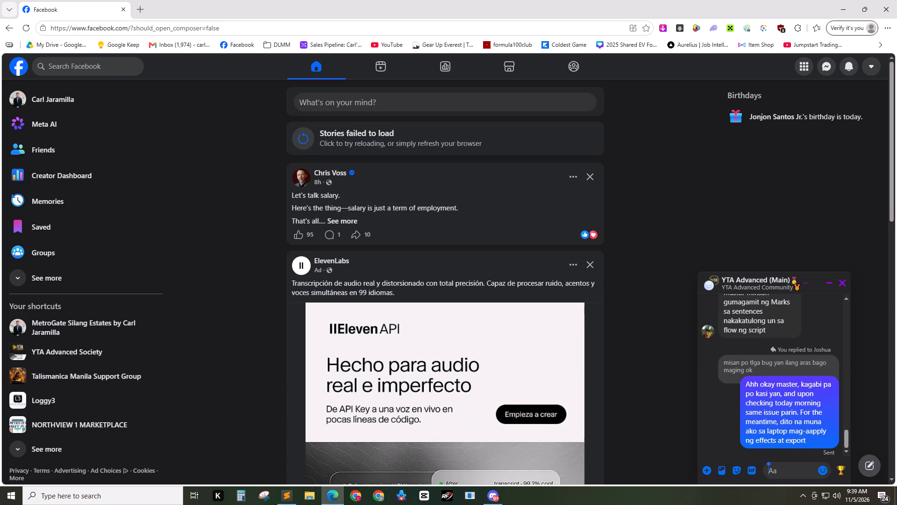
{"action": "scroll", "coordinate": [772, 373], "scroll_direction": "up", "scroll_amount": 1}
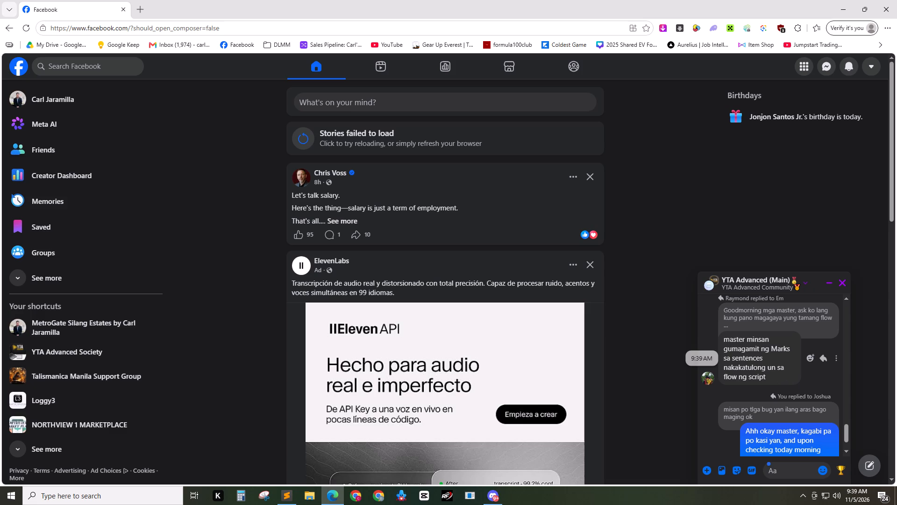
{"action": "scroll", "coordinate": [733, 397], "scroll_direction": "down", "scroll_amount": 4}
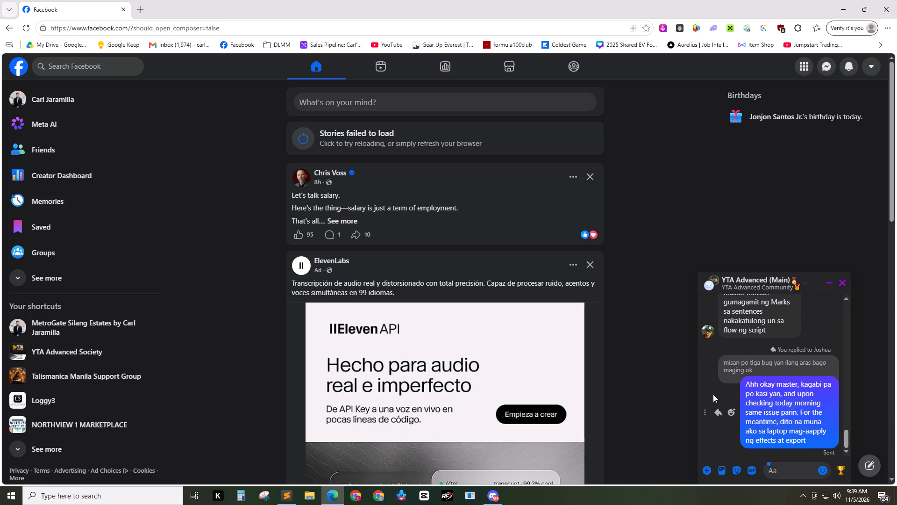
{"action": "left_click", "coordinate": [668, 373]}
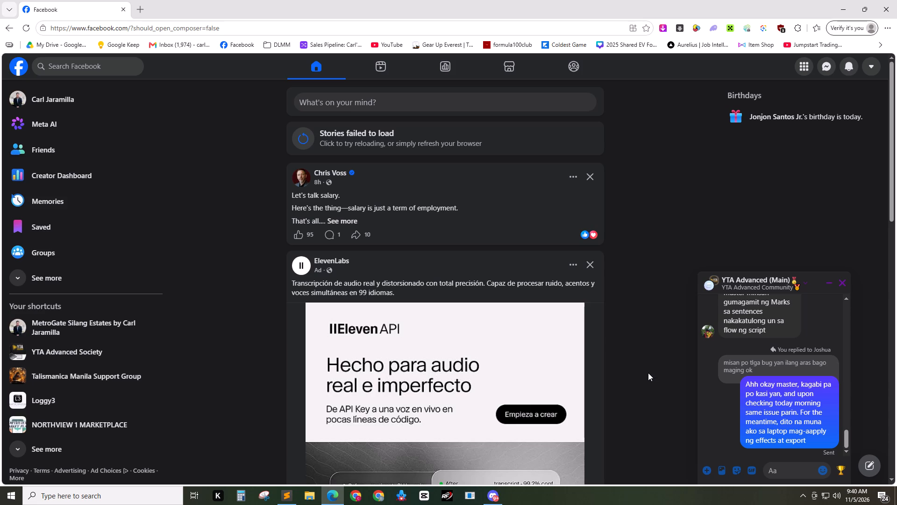
Switch to the Chrome window with the YouTube Studio tab open.
{"action": "left_click", "coordinate": [360, 493]}
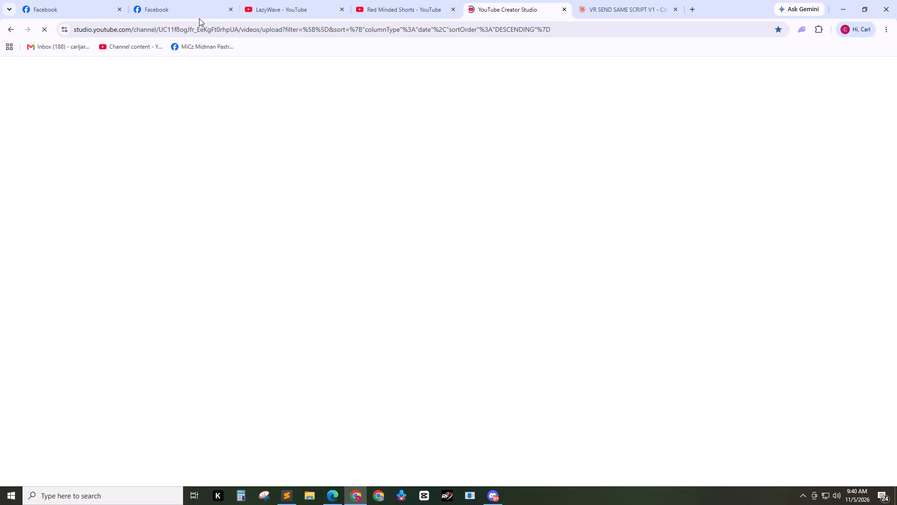
Check which Chrome profile is signed in for each of the two browser windows showing YouTube Studio channel content.
{"action": "left_click", "coordinate": [858, 31]}
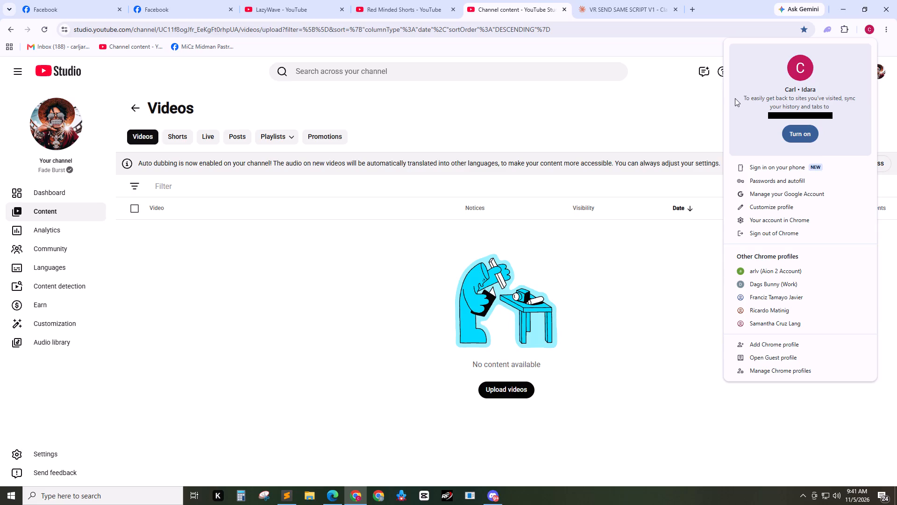
{"action": "left_click", "coordinate": [380, 502]}
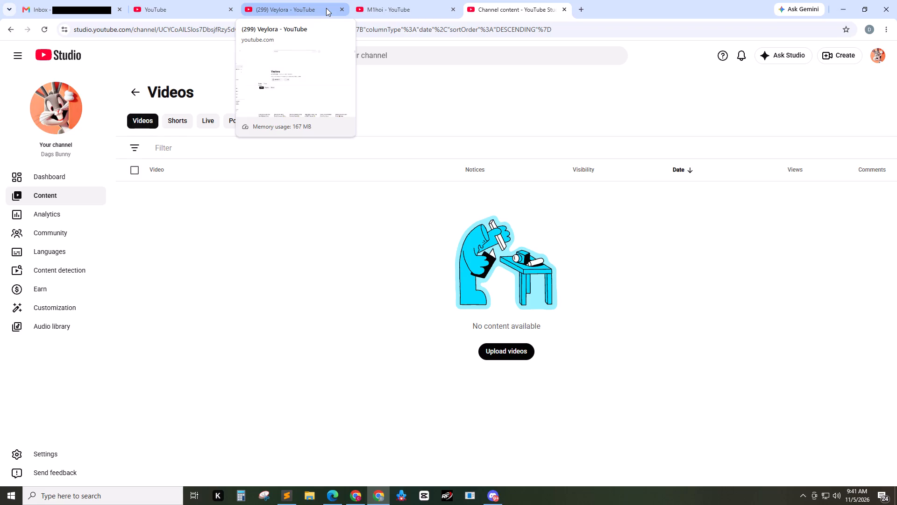
{"action": "left_click", "coordinate": [873, 29]}
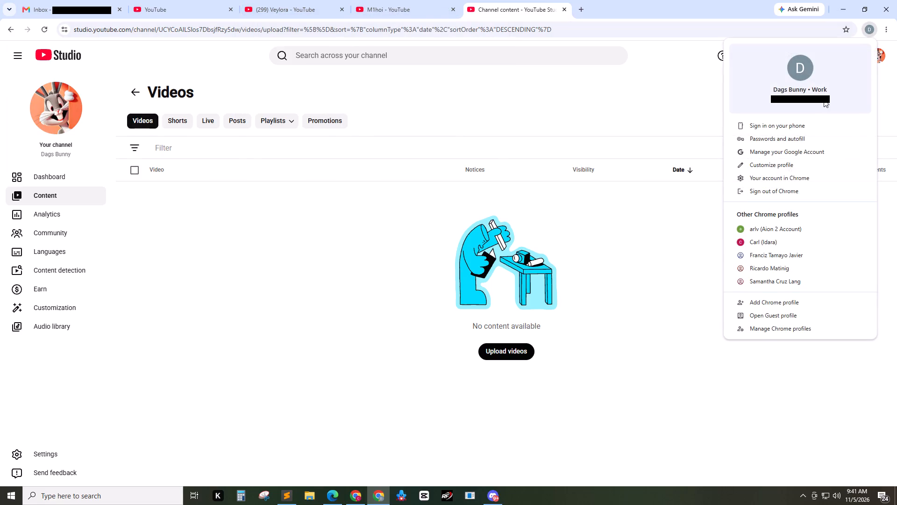